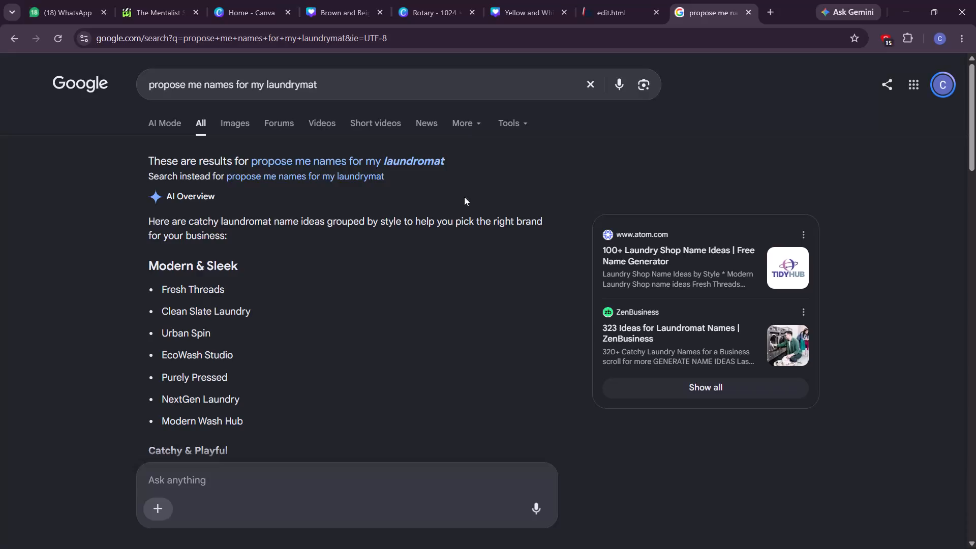
Switch to the Rotary poster design and move the black shape behind the Fellow Rotarian heading off the page.
click(417, 3)
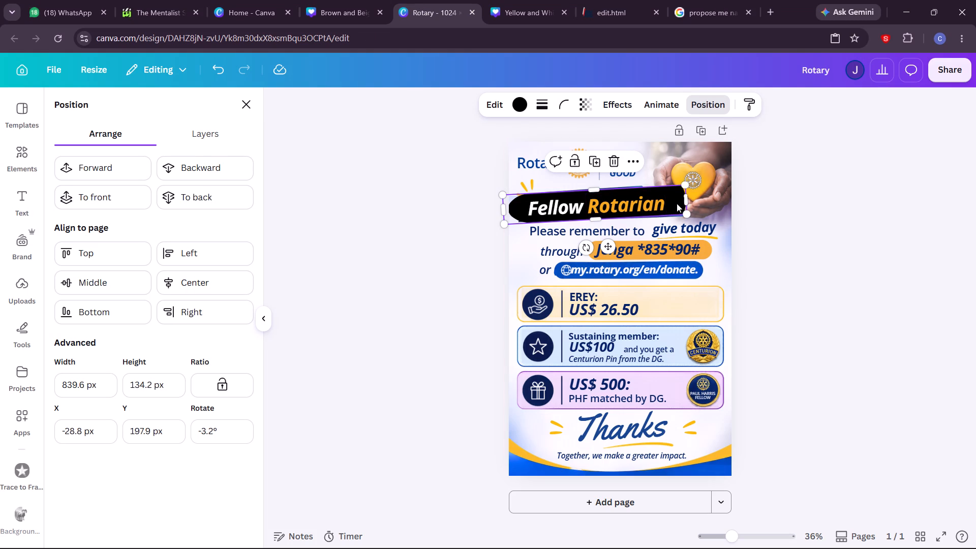
drag(677, 203, 975, 225)
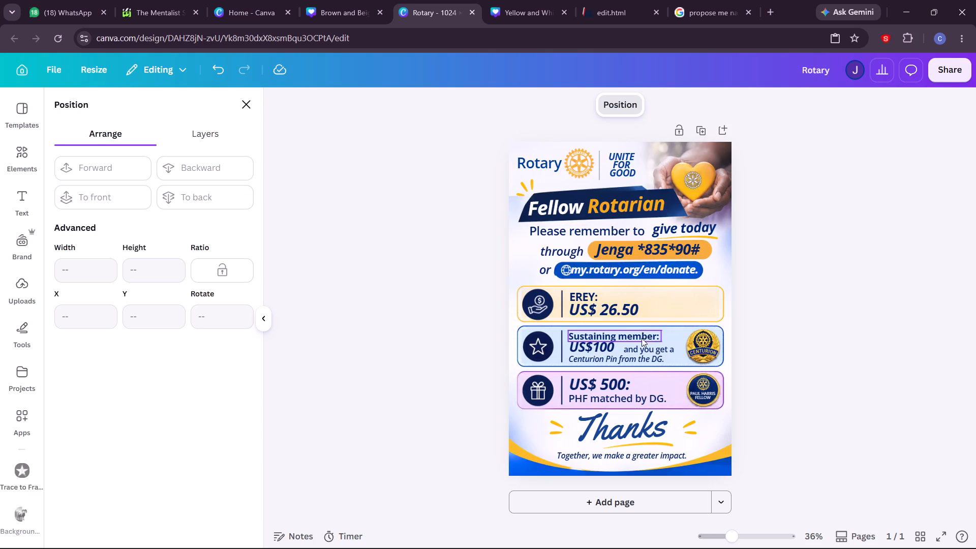
Recolour the Sustaining member box with the blue #17458f.
click(673, 341)
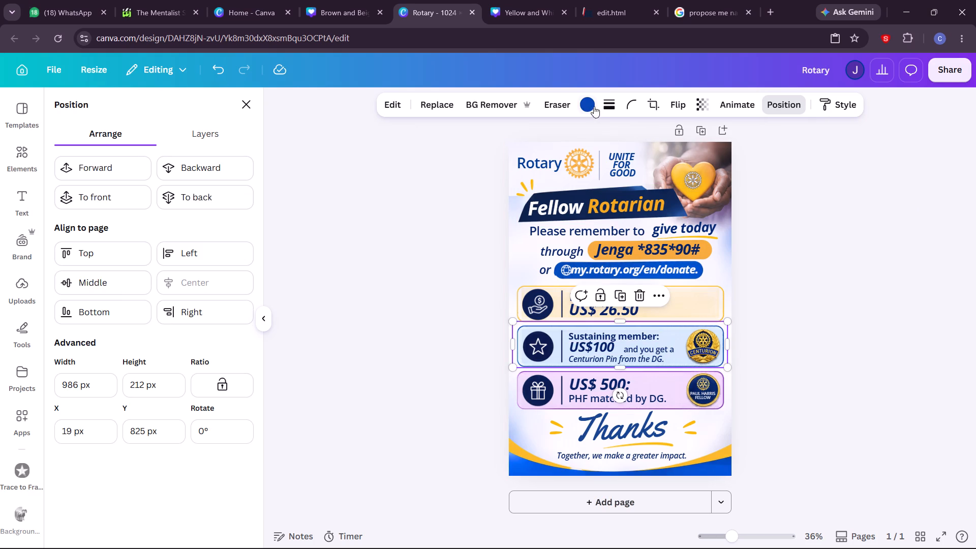
click(591, 104)
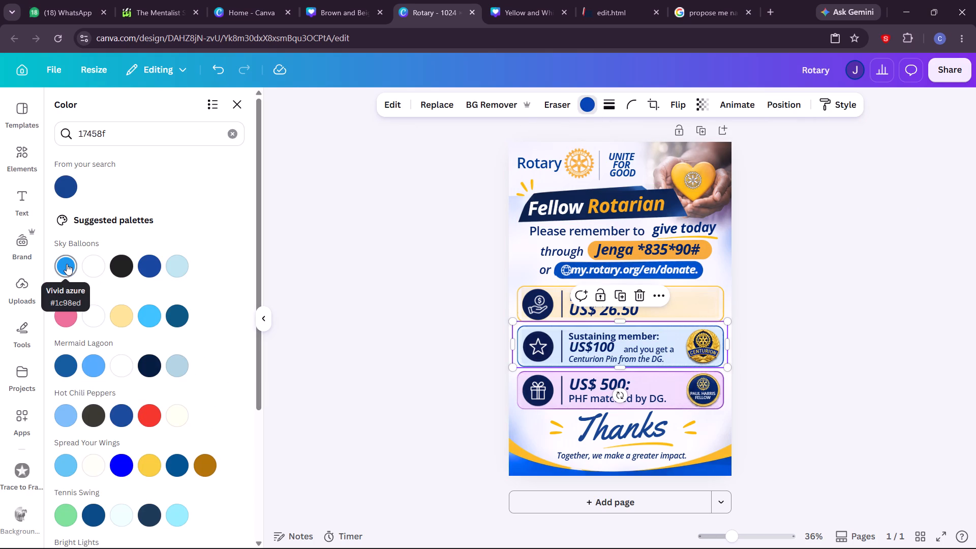
click(67, 179)
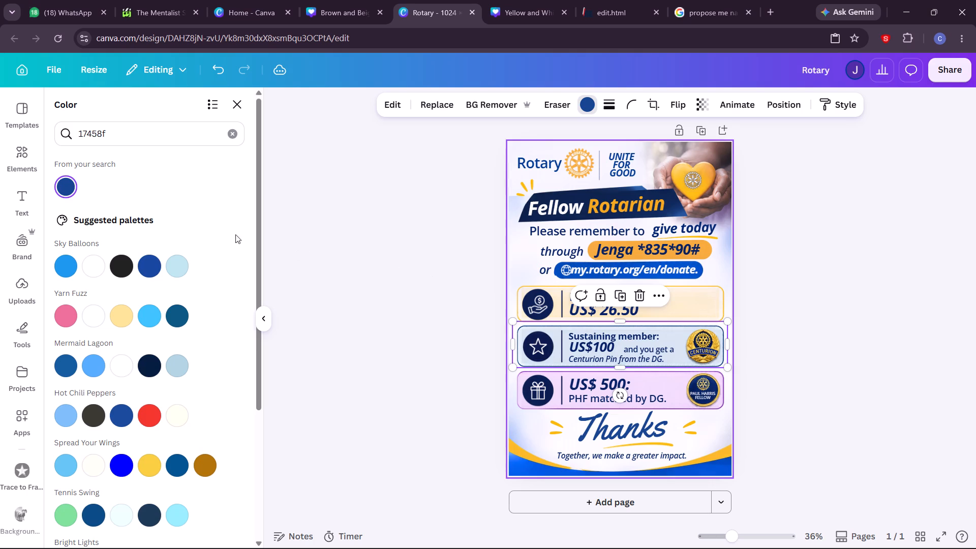
click(65, 181)
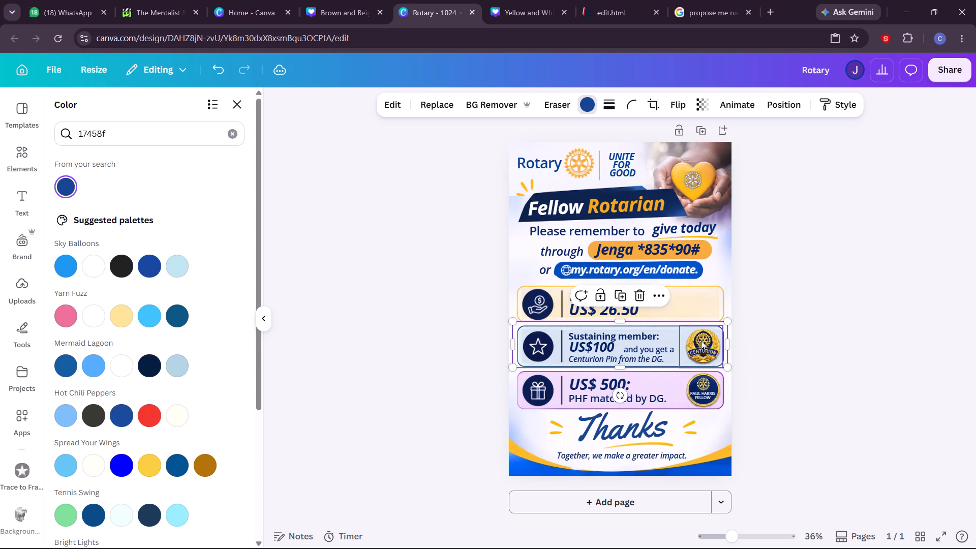
click(712, 434)
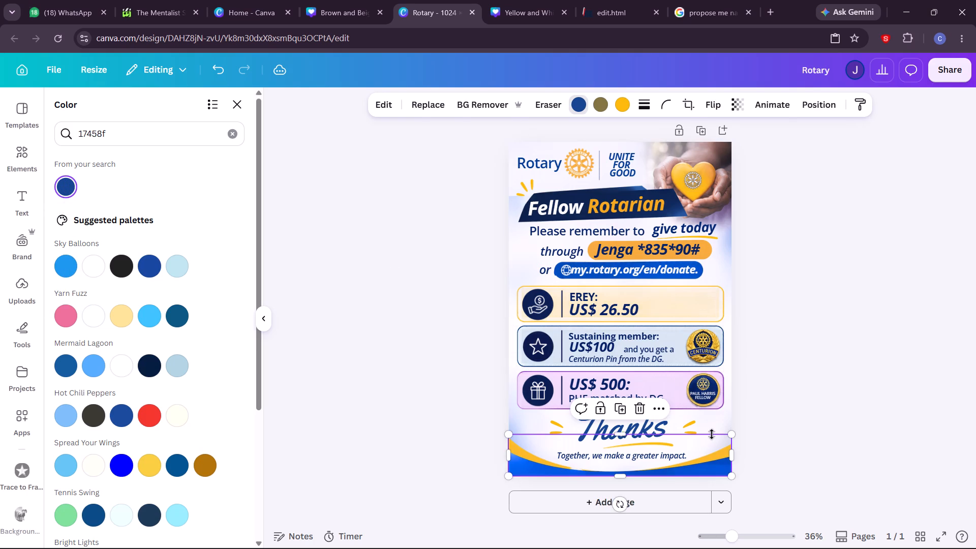
click(676, 335)
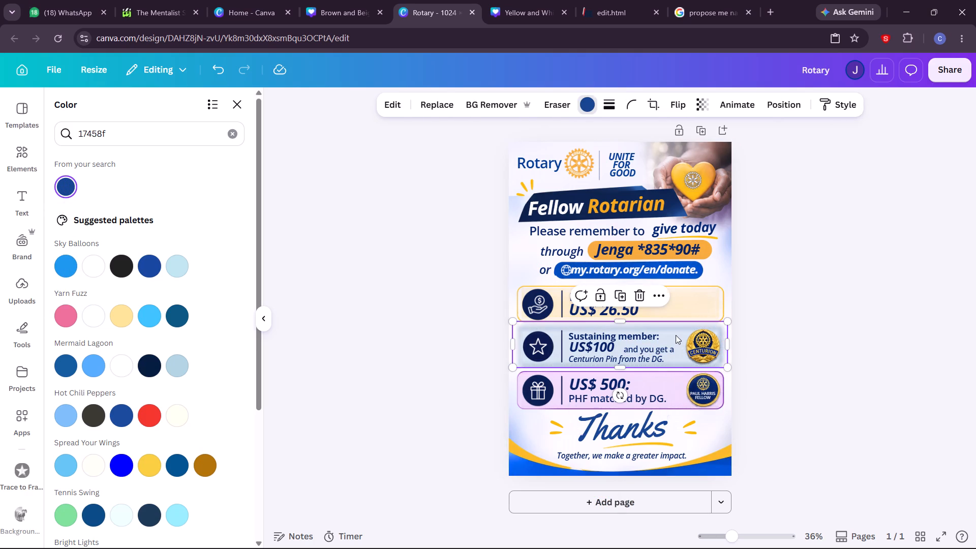
click(66, 187)
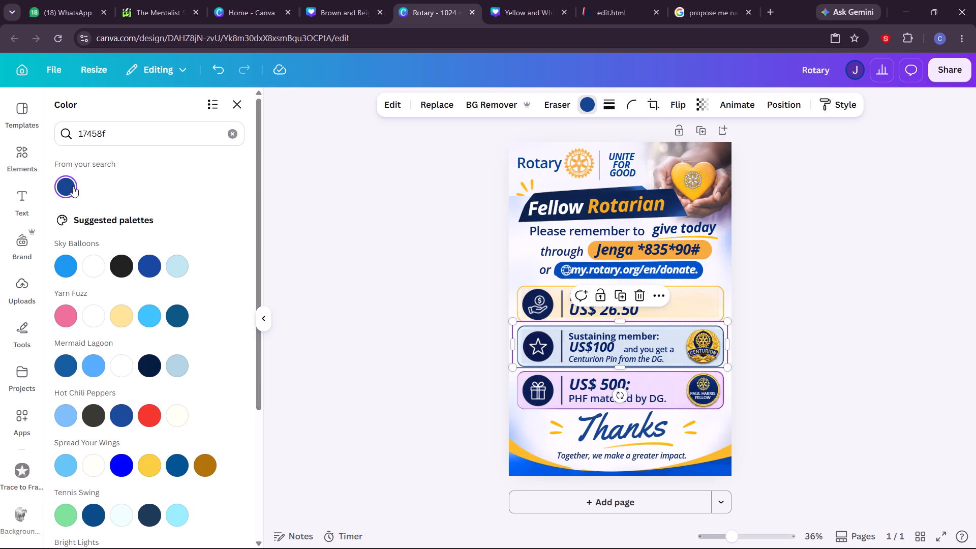
Recolour the EREY box with the design's orange #f7a81b.
click(677, 302)
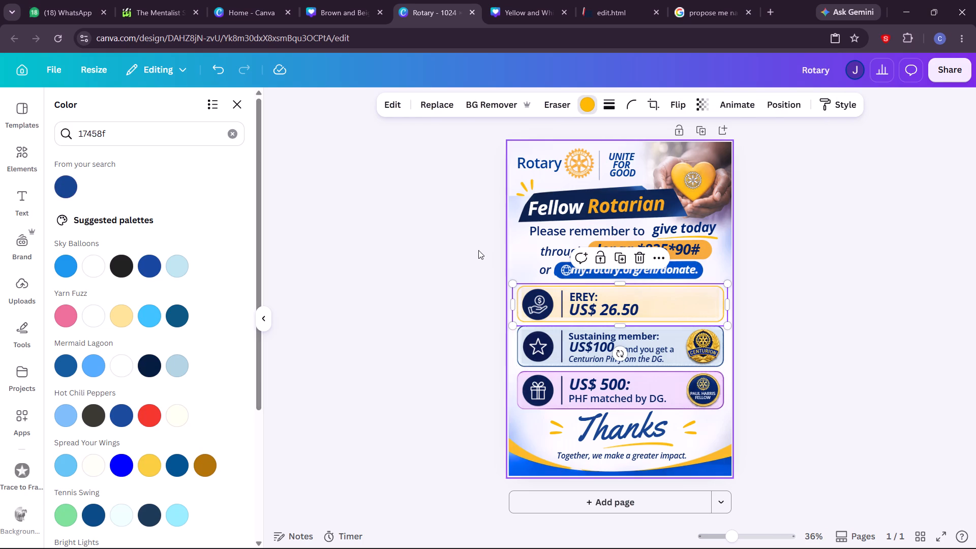
click(232, 135)
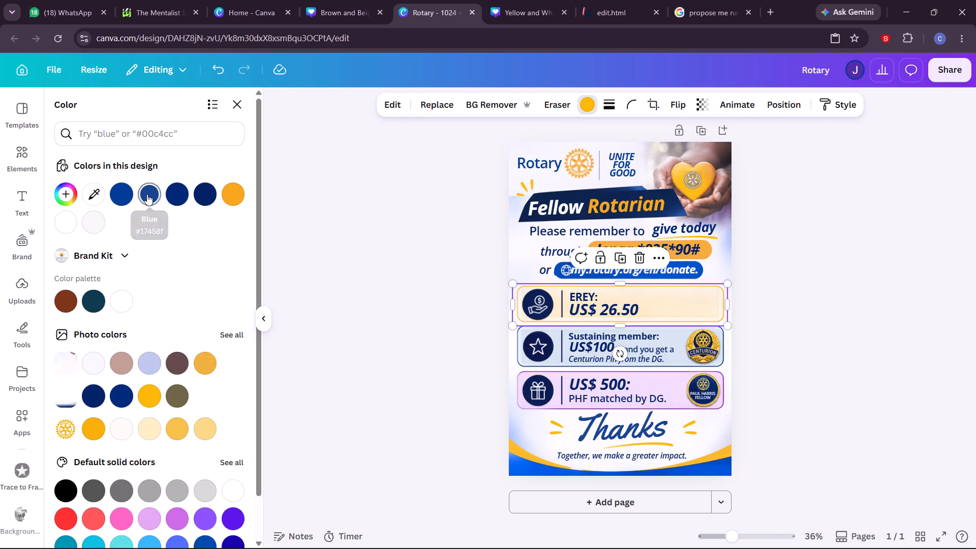
click(228, 199)
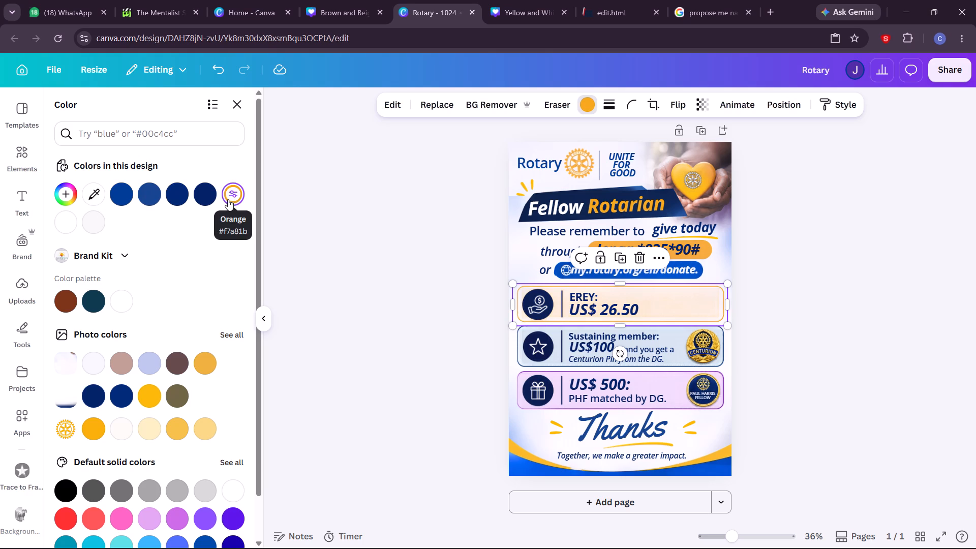
click(228, 199)
double_click(228, 199)
click(228, 199)
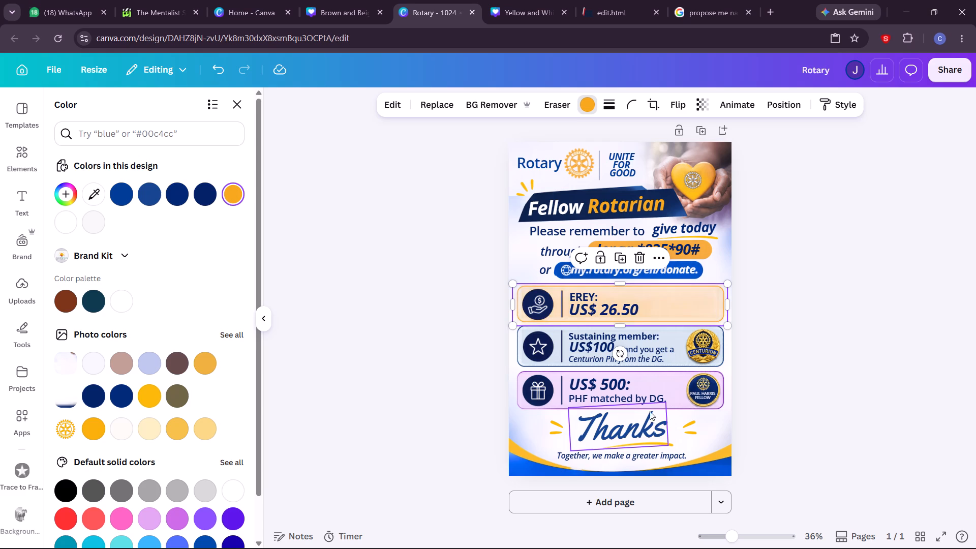
click(707, 186)
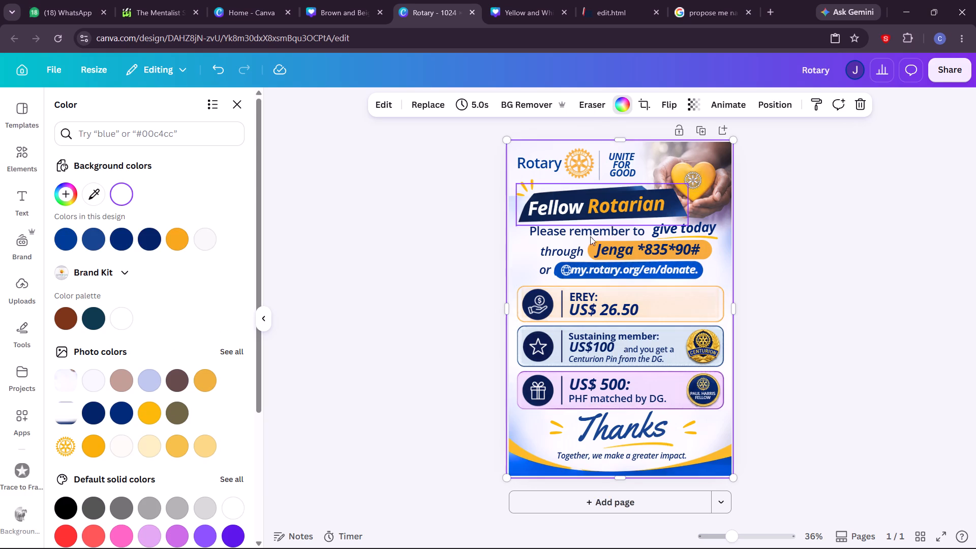
Nudge the blue highlight shape behind the my.rotary.org/en/donate text slightly to the left.
click(558, 272)
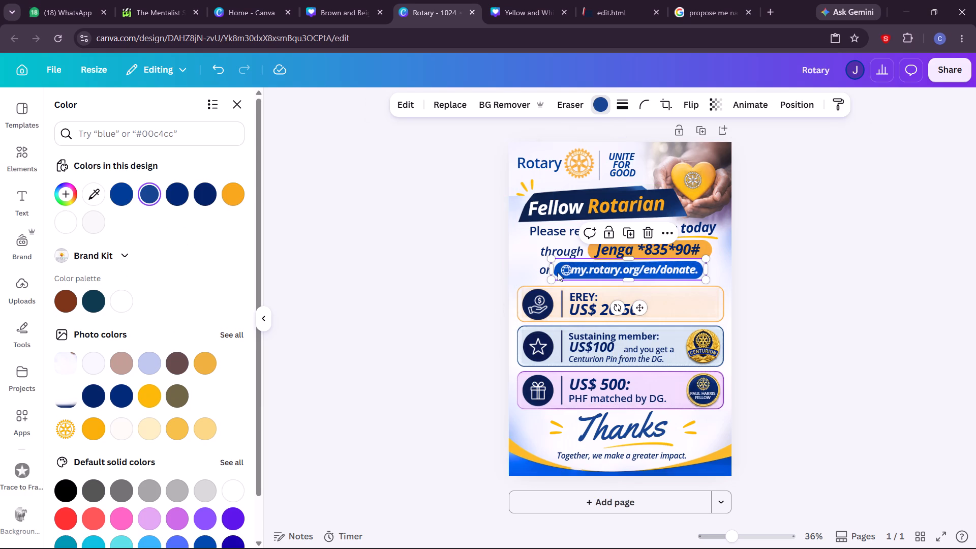
key(Left)
key(Left)
key(Left)
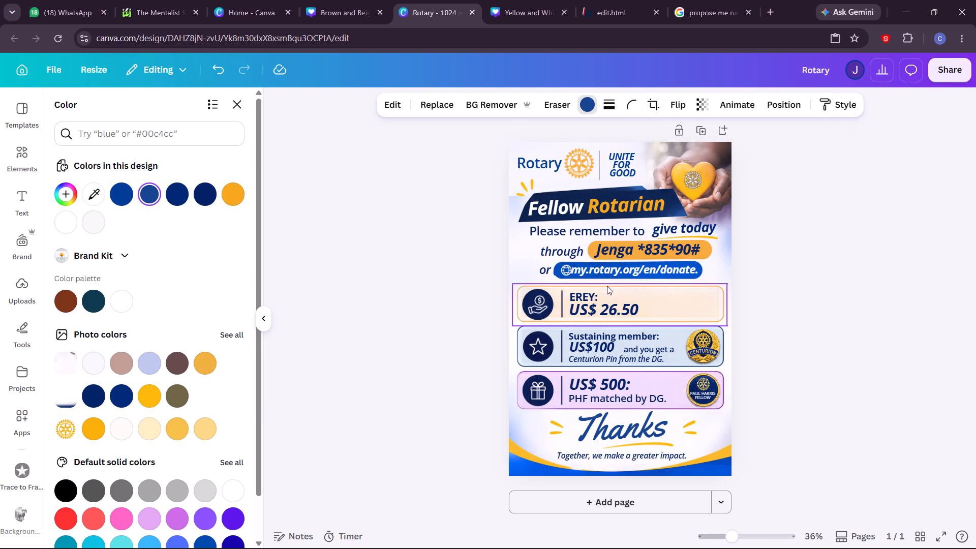
key(Left)
key(Left)
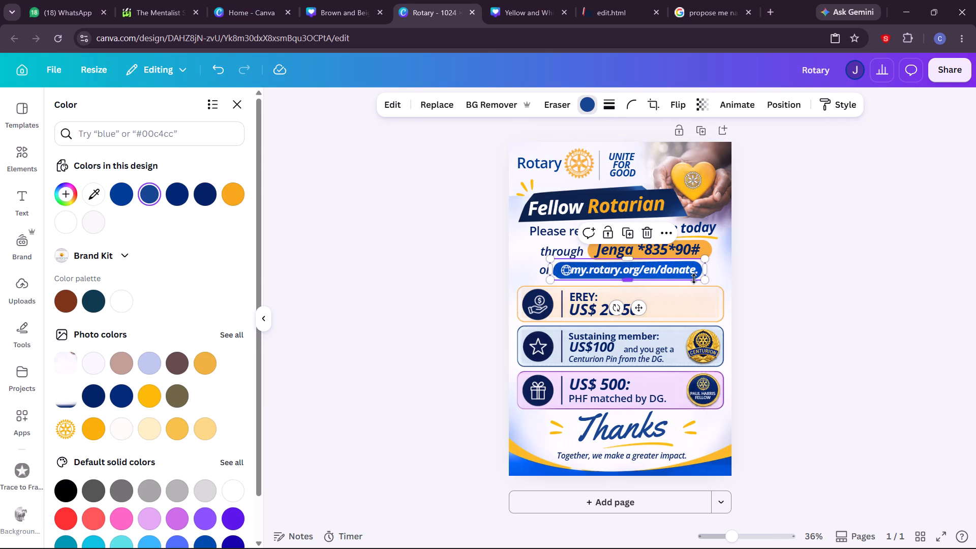
click(818, 267)
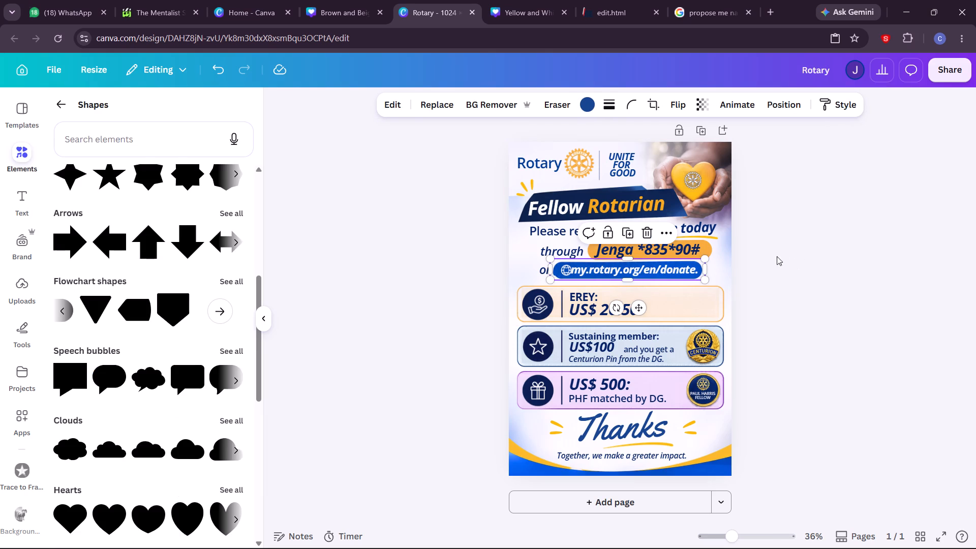
click(697, 161)
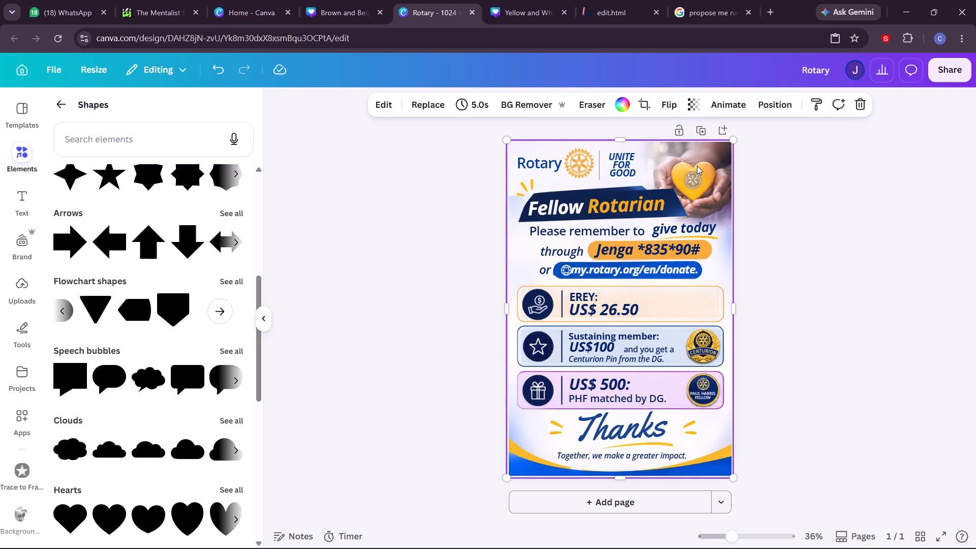
Shift the "through Jenga *835*90#" line slightly left, including the orange highlight behind the code.
drag(568, 249, 564, 250)
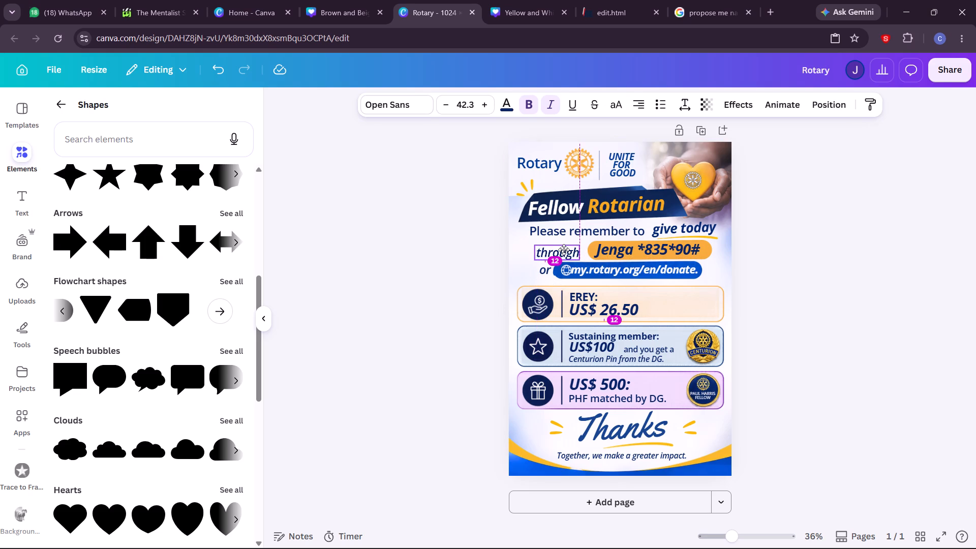
drag(564, 250, 560, 248)
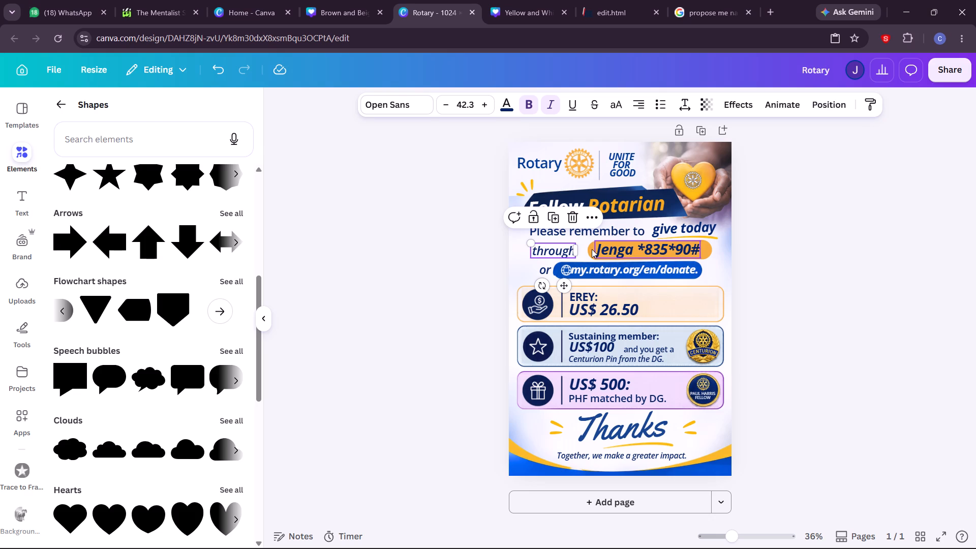
click(591, 250)
drag(662, 287, 653, 287)
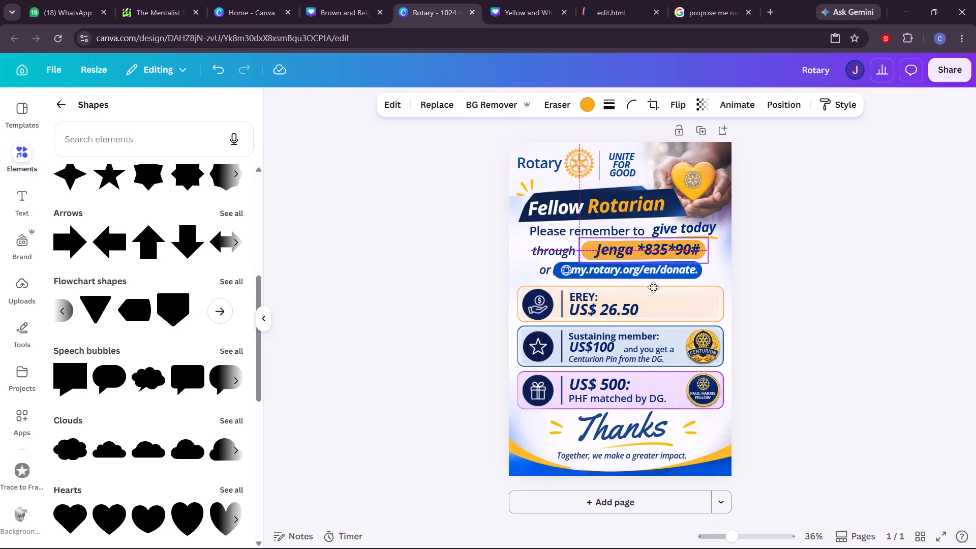
drag(653, 287, 652, 287)
drag(681, 245, 674, 247)
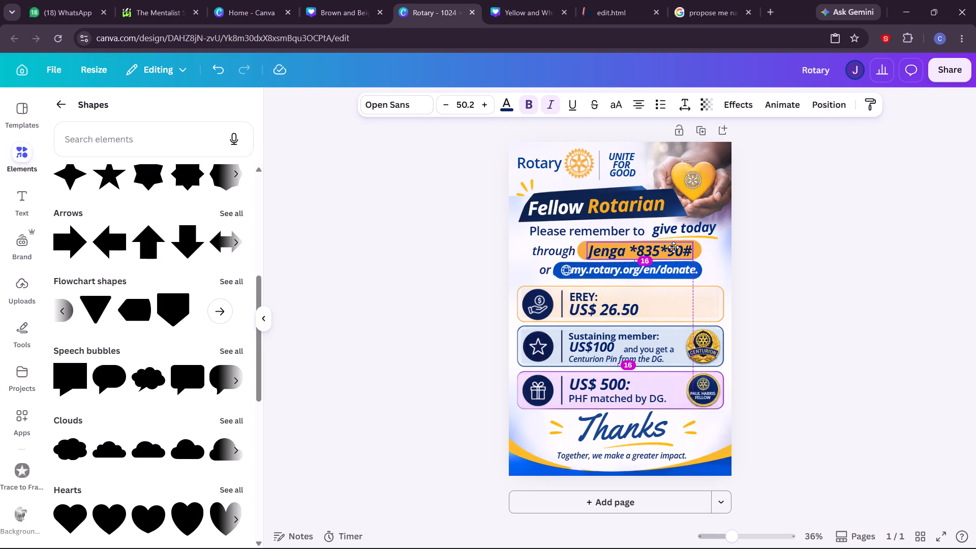
drag(674, 247, 675, 246)
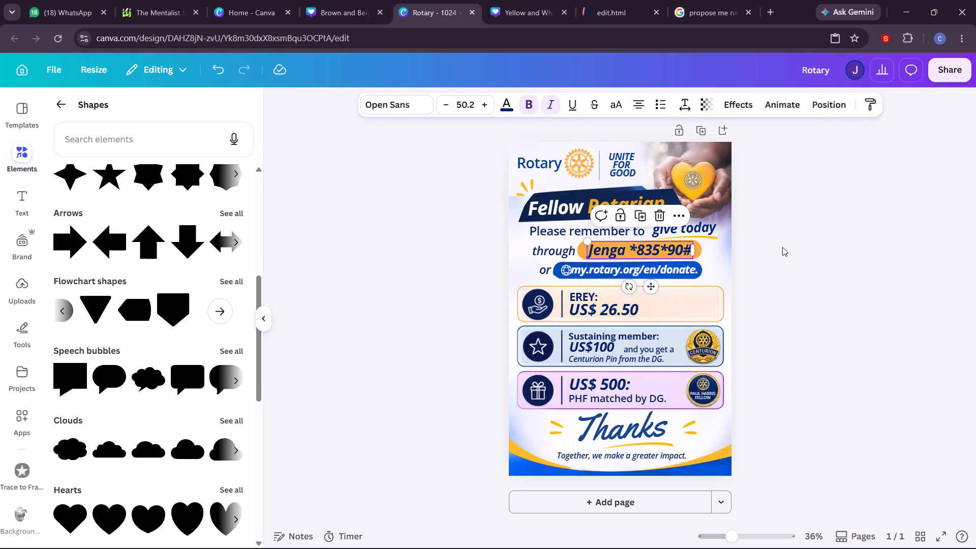
click(786, 248)
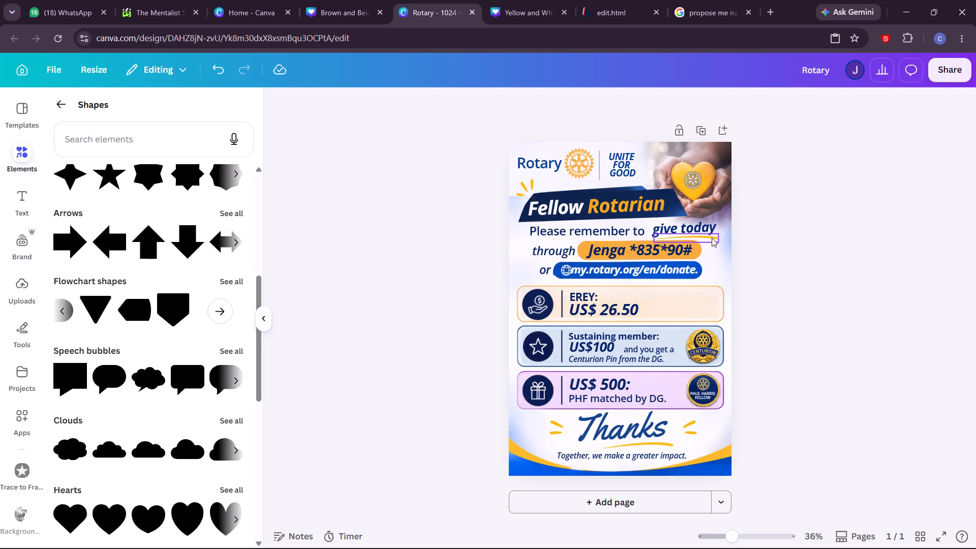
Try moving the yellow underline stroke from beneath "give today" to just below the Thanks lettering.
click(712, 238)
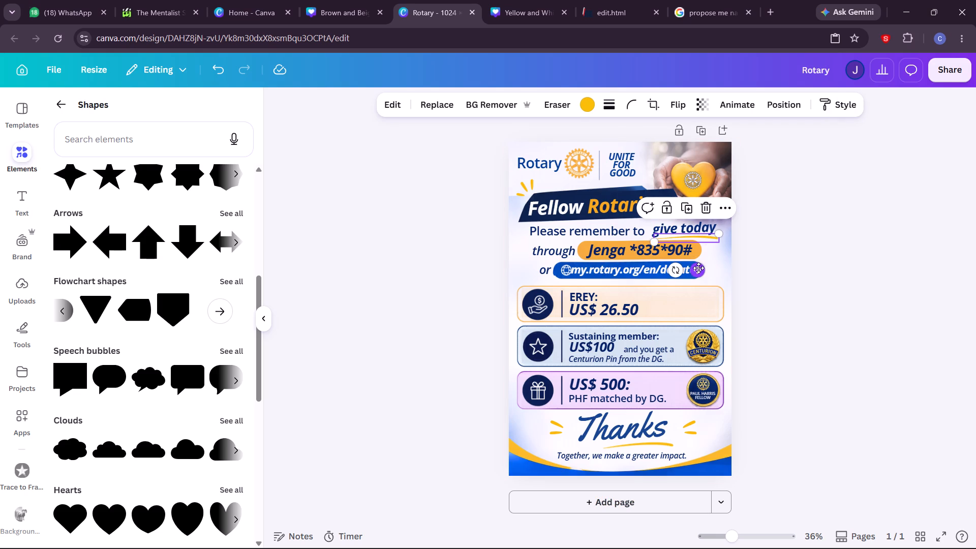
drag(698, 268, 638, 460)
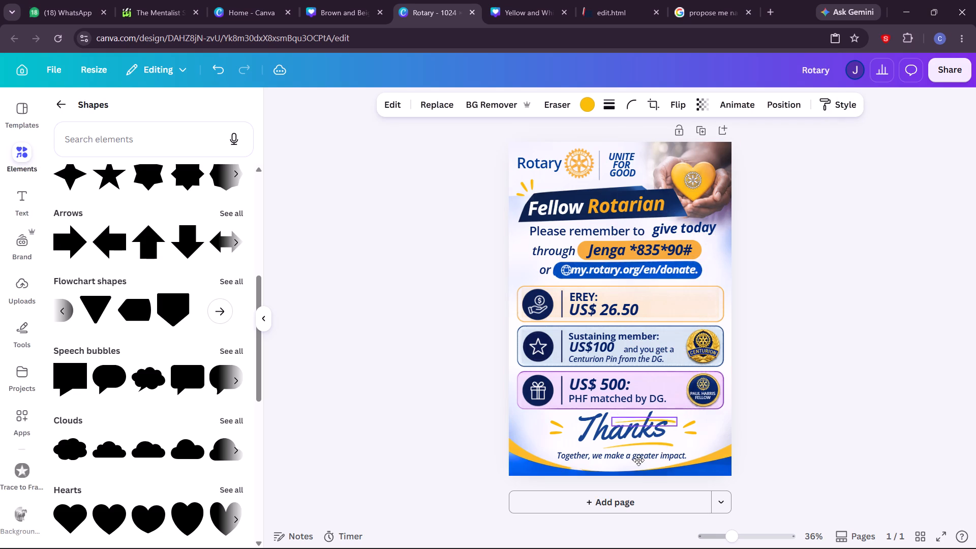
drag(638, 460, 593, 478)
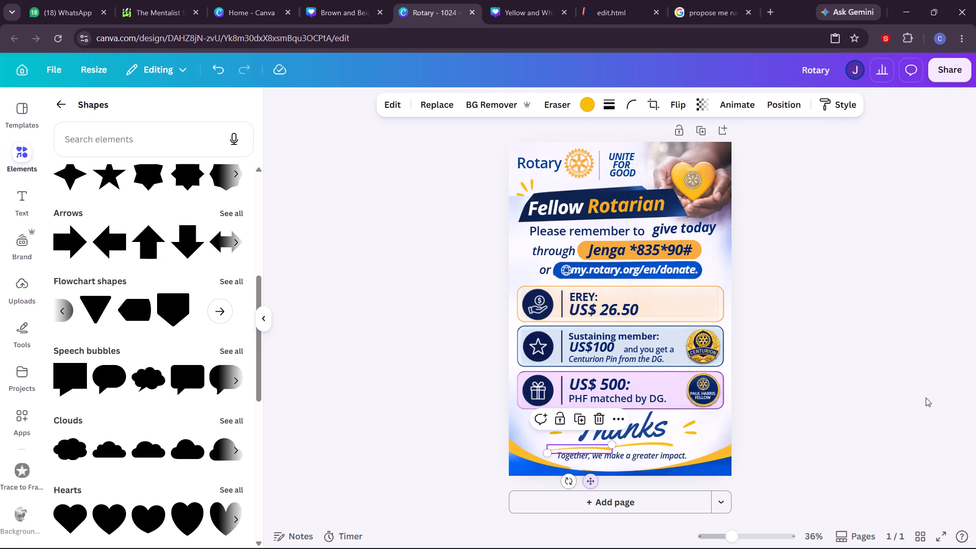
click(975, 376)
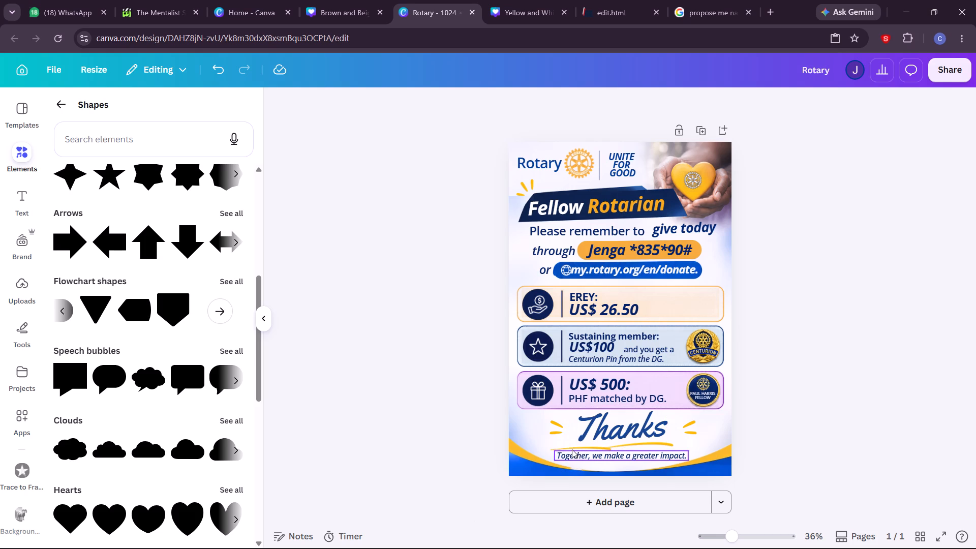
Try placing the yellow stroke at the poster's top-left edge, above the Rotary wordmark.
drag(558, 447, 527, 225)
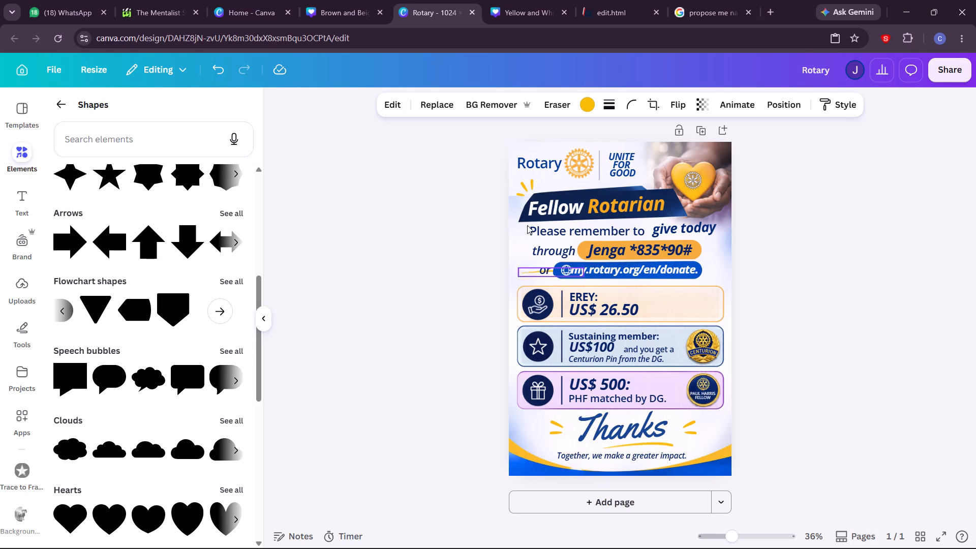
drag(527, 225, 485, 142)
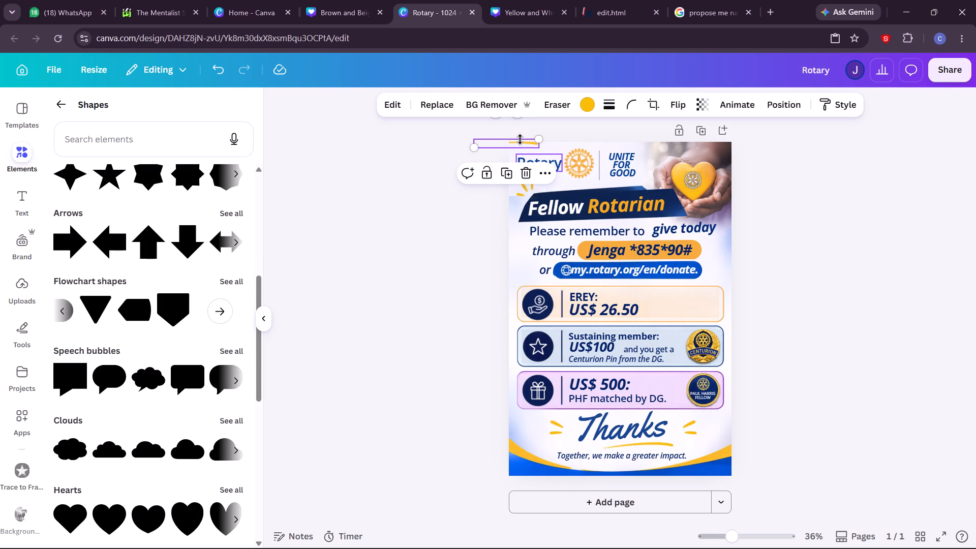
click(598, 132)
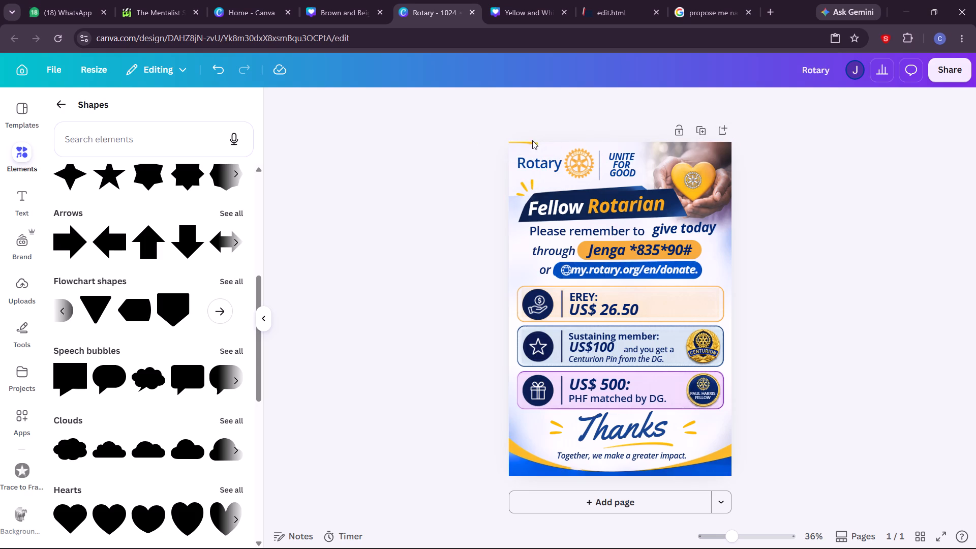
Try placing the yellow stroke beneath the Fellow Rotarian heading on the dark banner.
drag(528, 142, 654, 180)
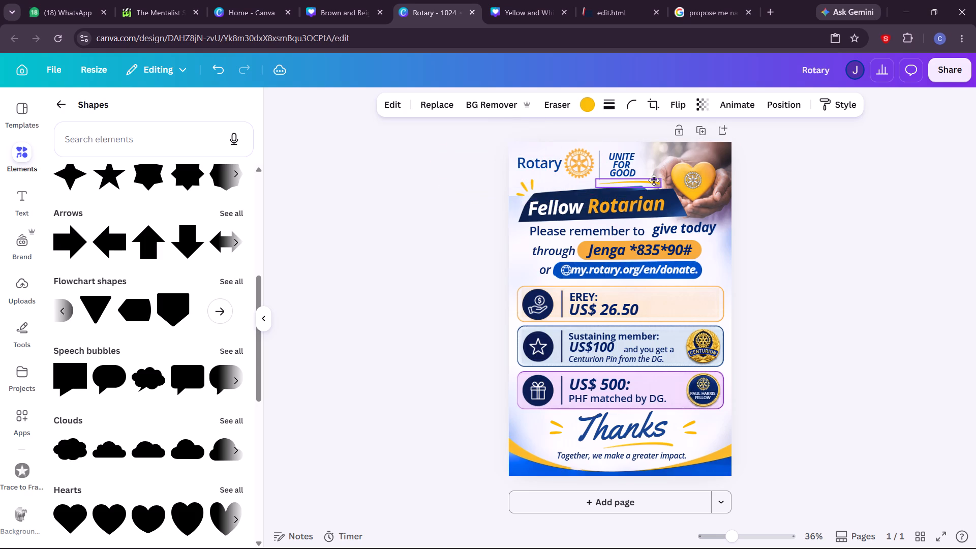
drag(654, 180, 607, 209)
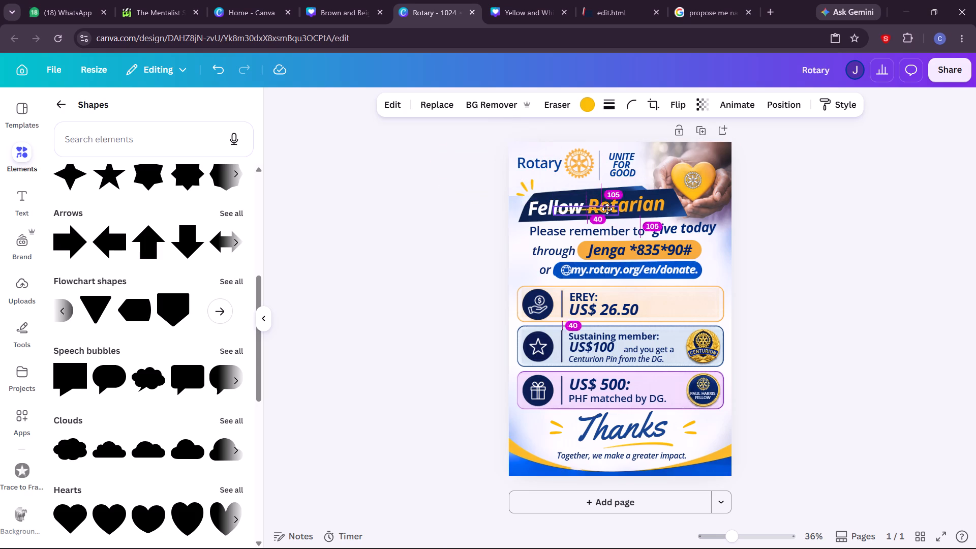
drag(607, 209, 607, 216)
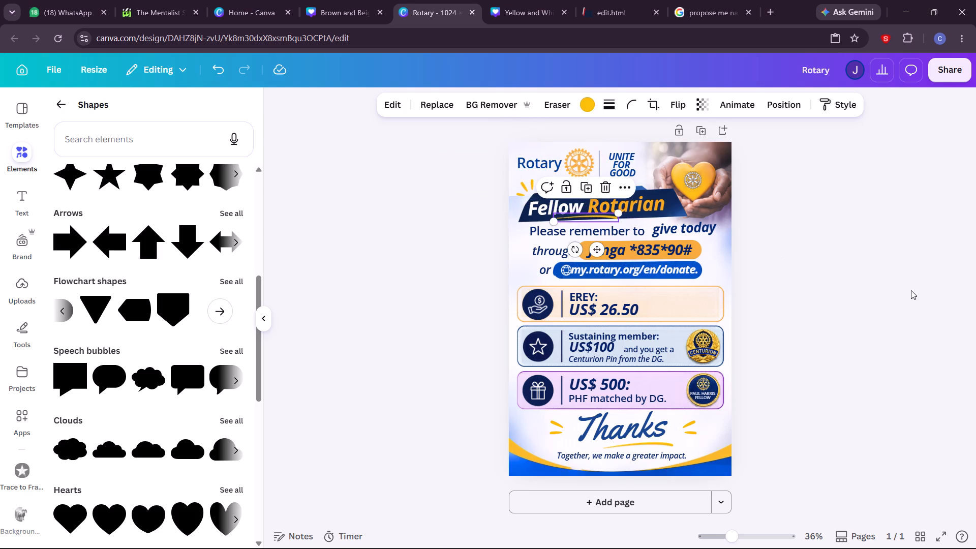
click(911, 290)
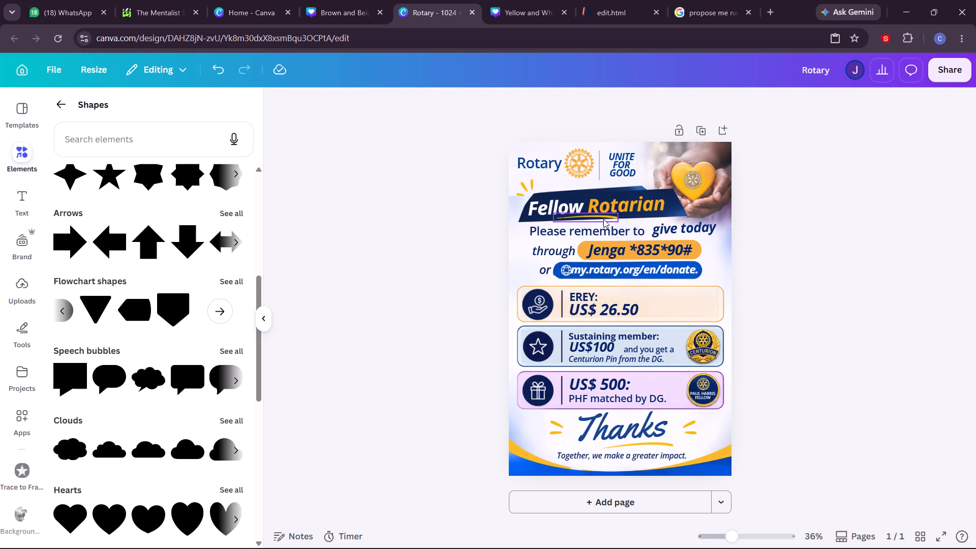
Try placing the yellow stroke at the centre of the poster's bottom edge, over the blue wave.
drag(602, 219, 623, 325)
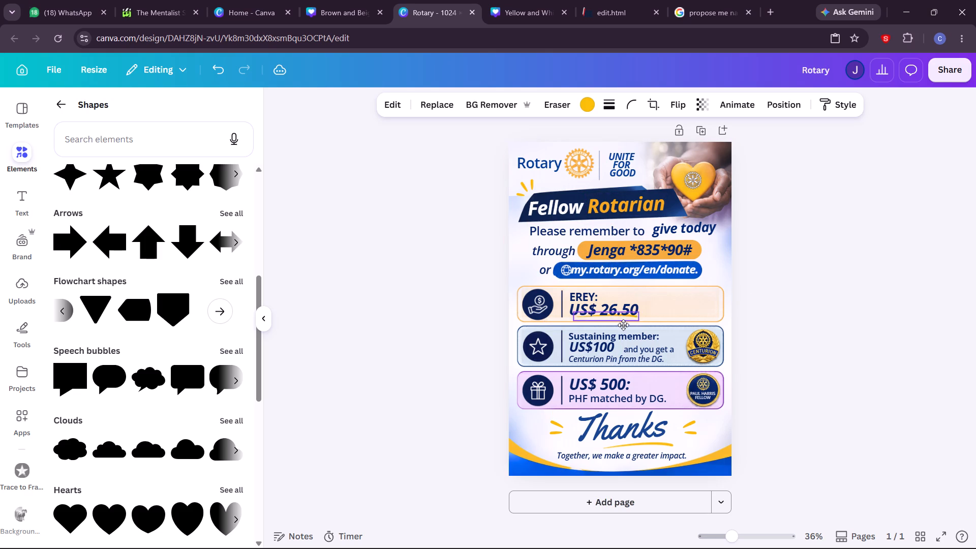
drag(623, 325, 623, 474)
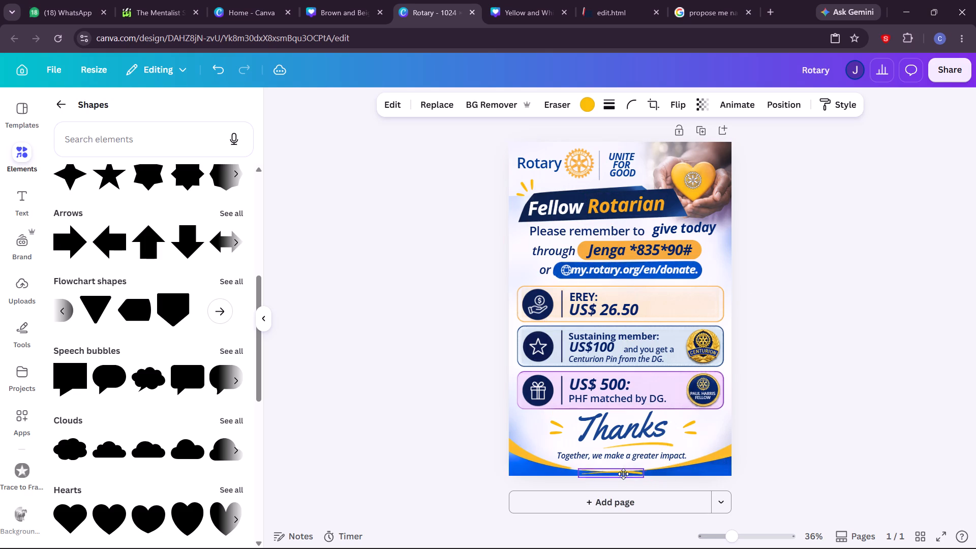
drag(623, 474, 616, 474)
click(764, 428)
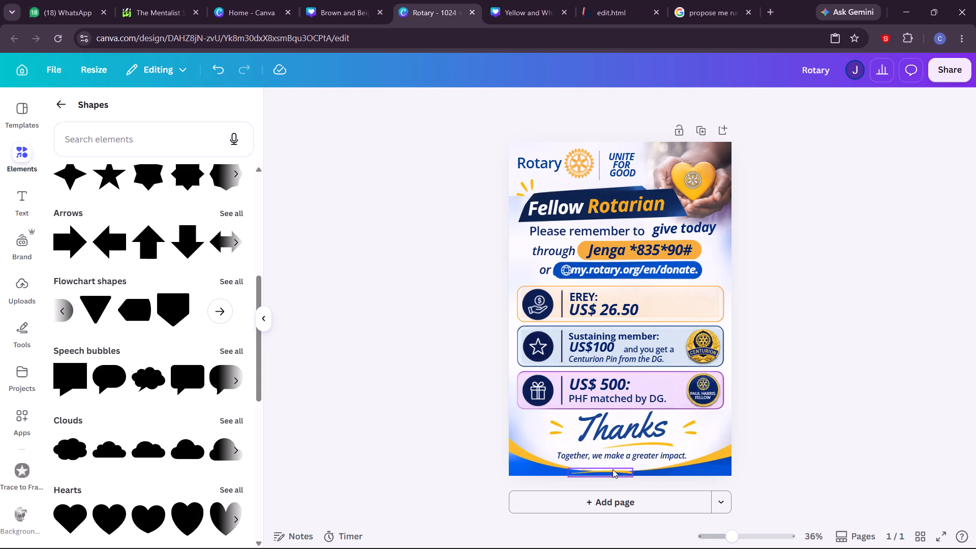
Move the yellow stroke off the poster into the empty area beside the page.
drag(613, 469, 891, 433)
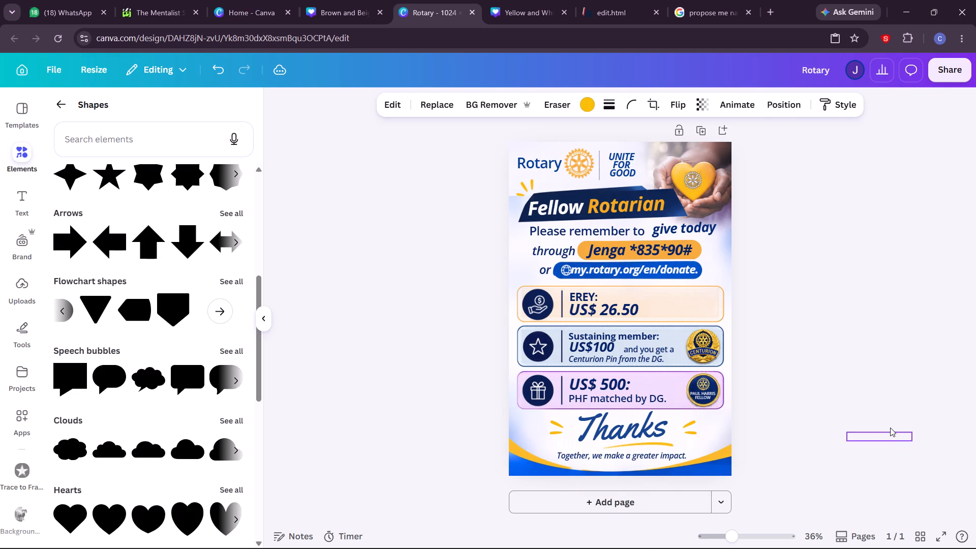
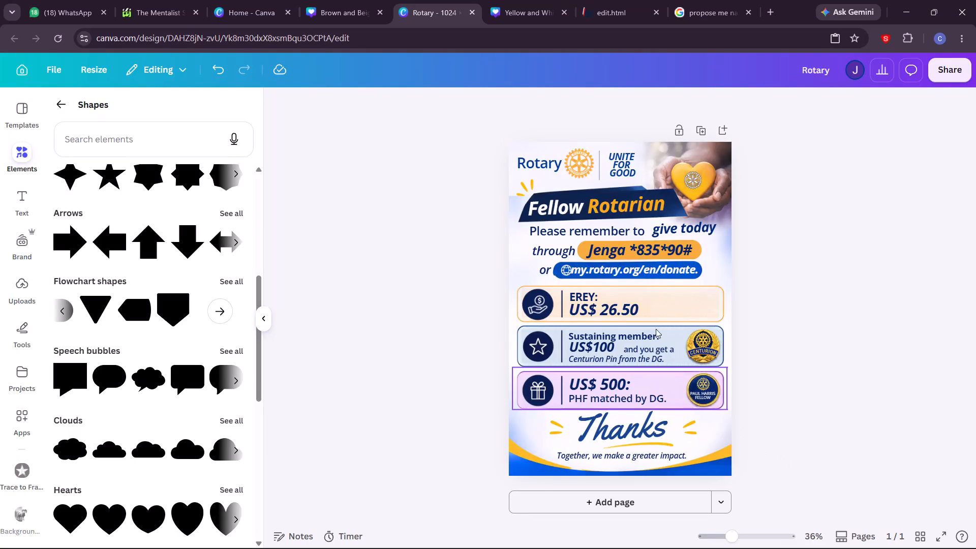
Nudge the US$100 amount slightly down and to the right under the Sustaining member line.
click(585, 346)
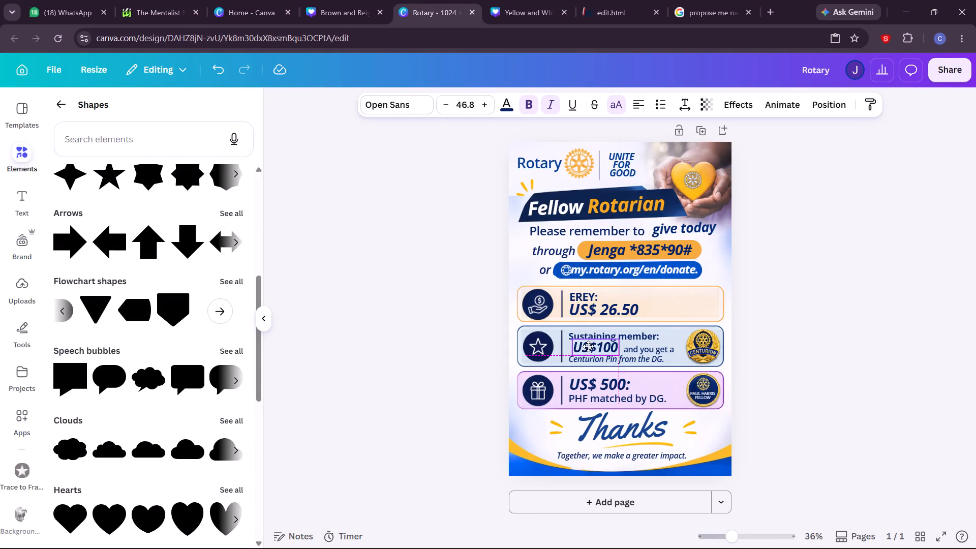
click(684, 342)
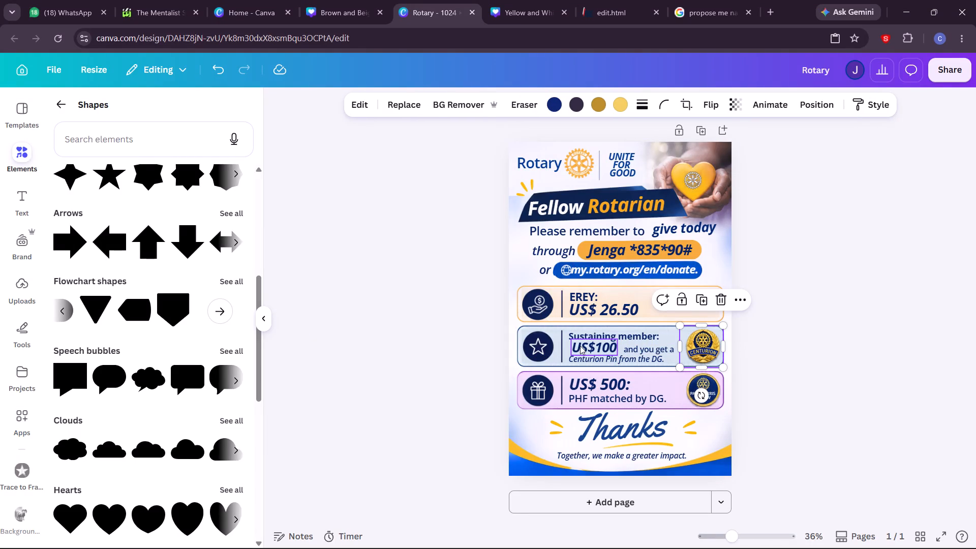
click(580, 346)
key(Down)
key(Down)
key(Down)
key(Down)
key(Down)
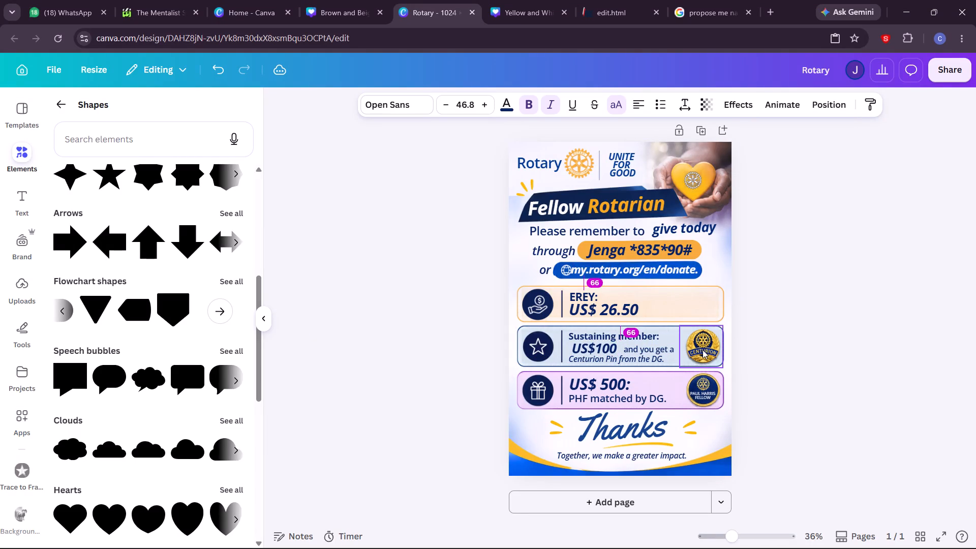
key(Right)
Nudge the "and you get a" text left, closer to the US$100 amount.
click(657, 350)
key(Left)
key(Left)
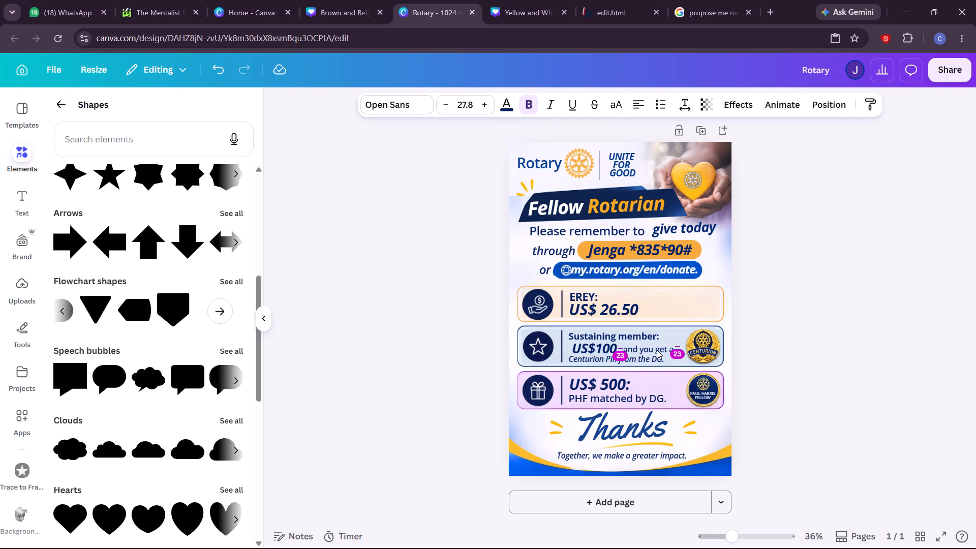
key(Left)
key(Left)
key(Left)
key(Left)
key(Left)
click(772, 351)
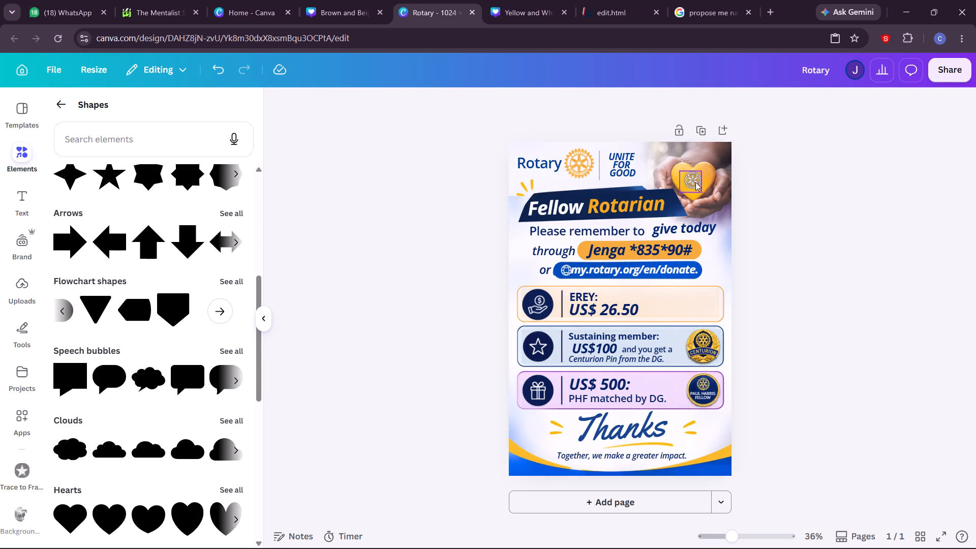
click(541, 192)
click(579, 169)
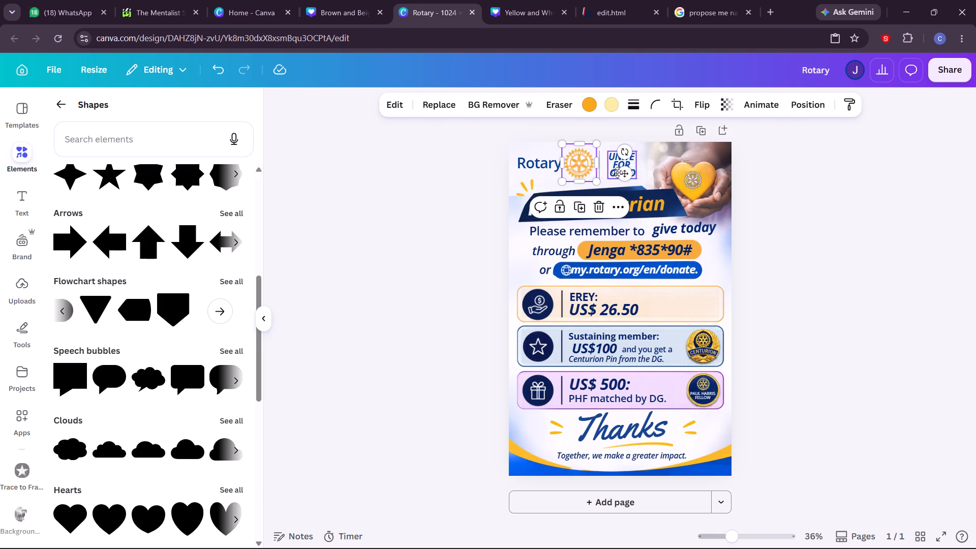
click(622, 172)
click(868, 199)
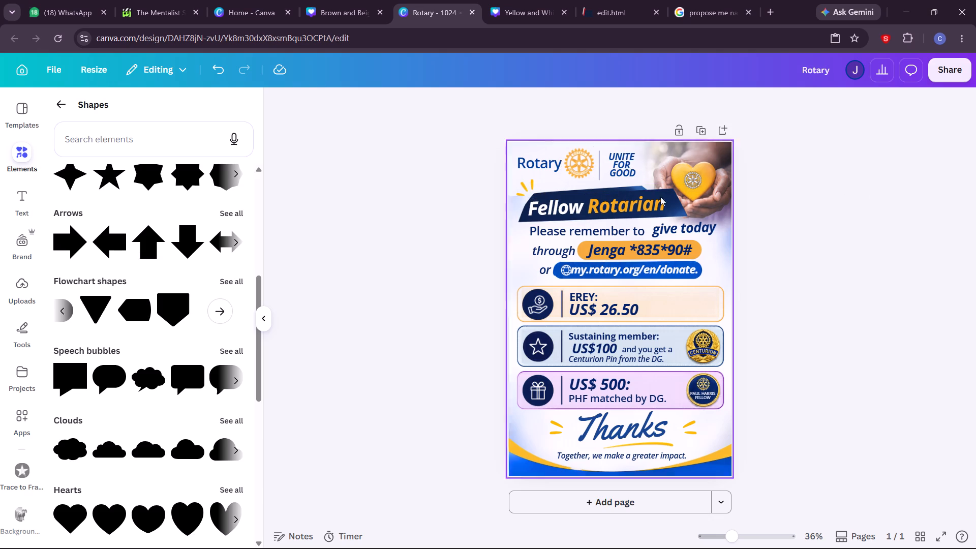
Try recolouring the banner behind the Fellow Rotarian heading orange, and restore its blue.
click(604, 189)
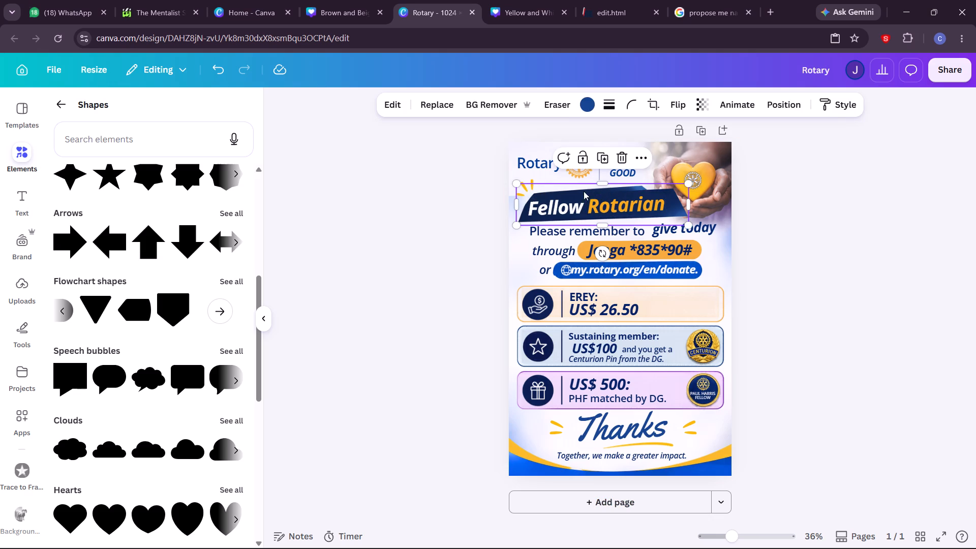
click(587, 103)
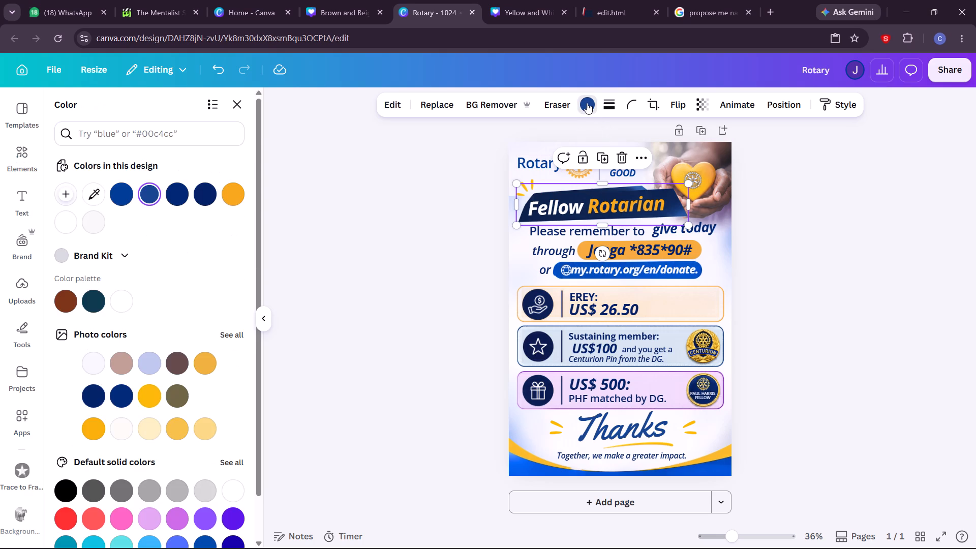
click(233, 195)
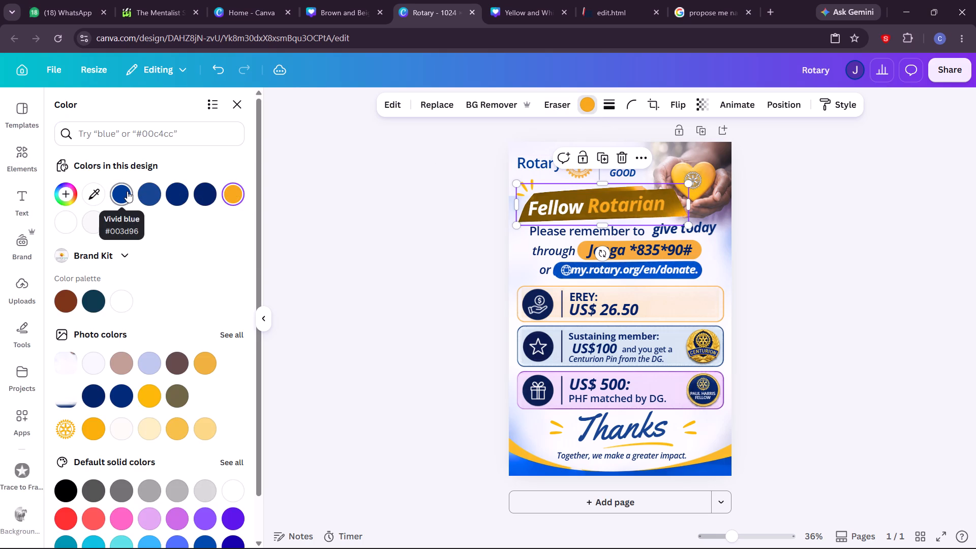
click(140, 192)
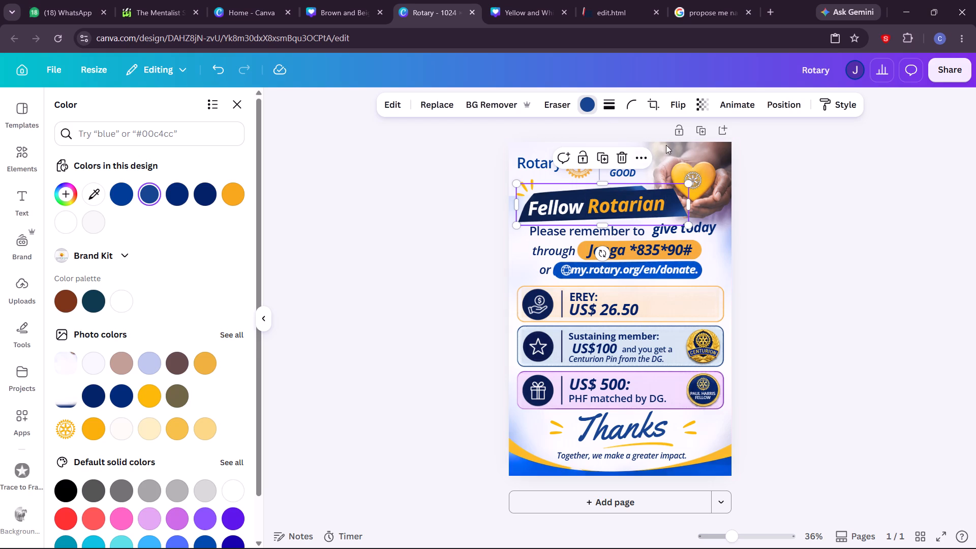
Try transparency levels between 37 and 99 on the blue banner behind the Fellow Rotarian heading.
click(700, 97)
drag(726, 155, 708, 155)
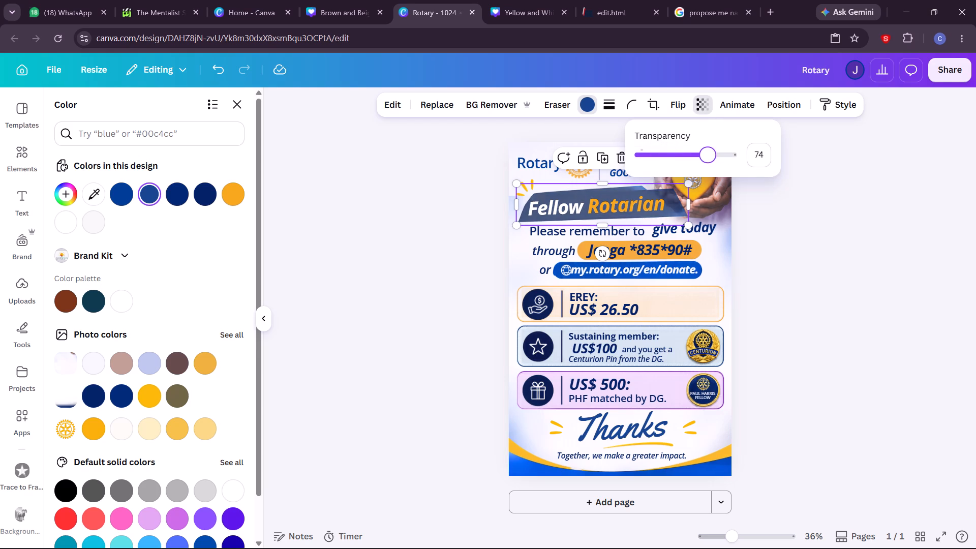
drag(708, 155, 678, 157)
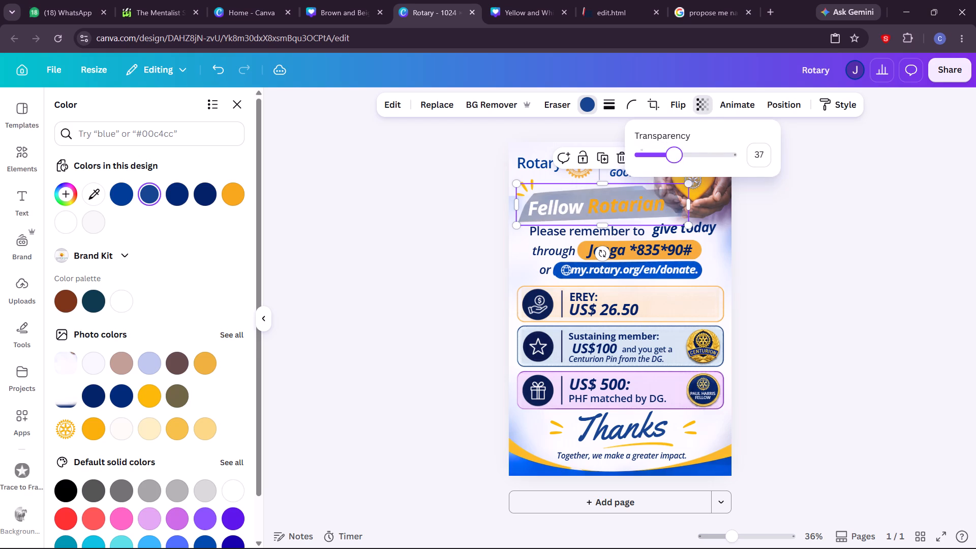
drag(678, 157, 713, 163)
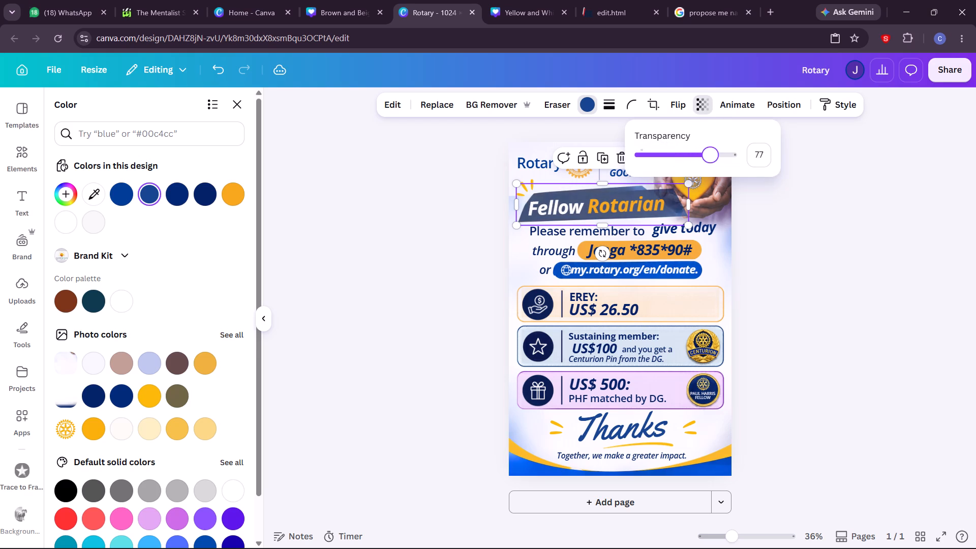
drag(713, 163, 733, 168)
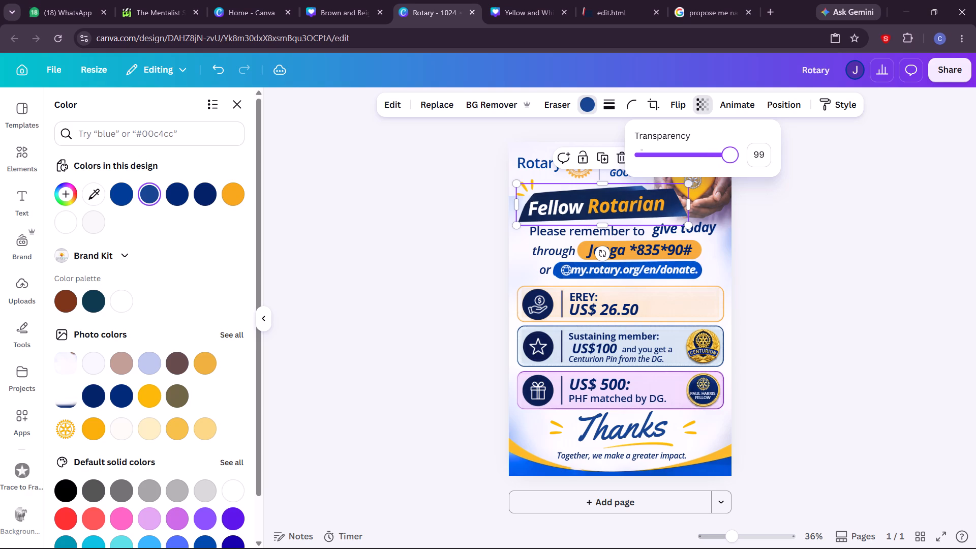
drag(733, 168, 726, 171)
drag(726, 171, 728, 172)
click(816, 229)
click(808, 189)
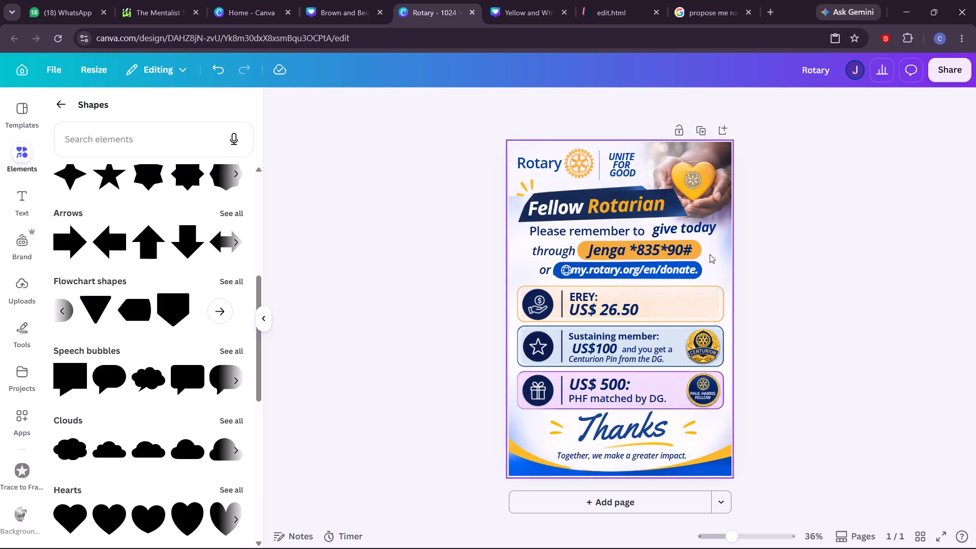
Open the colour options of the blue shape behind the my.rotary.org/en/donate link.
click(700, 269)
click(582, 102)
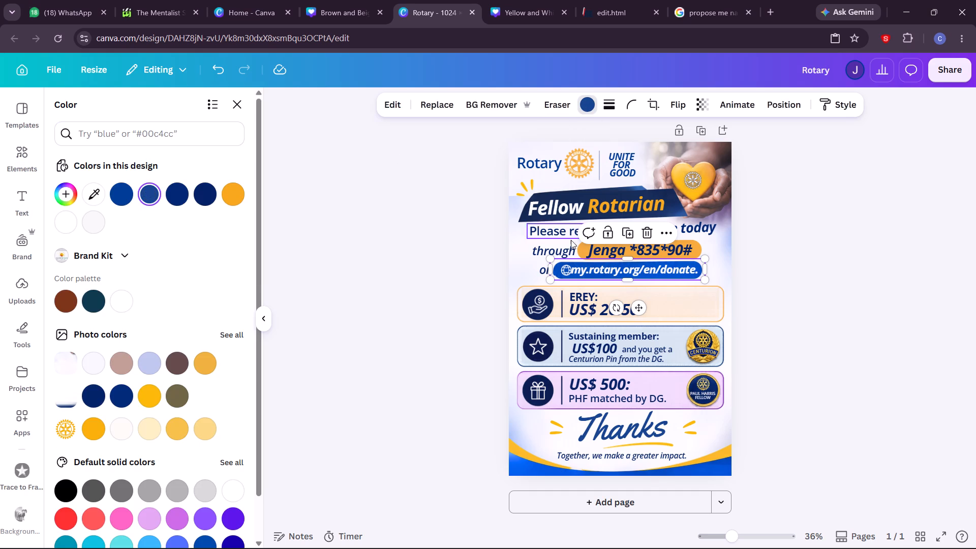
Remove the dark blue banner from behind the Fellow Rotarian heading by moving it off the poster.
click(673, 198)
drag(673, 198, 676, 199)
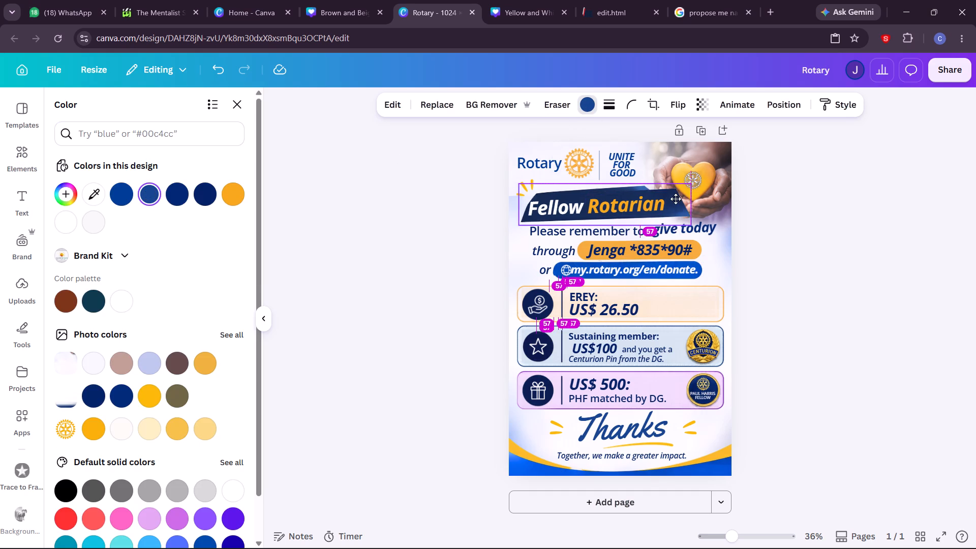
drag(676, 199, 666, 255)
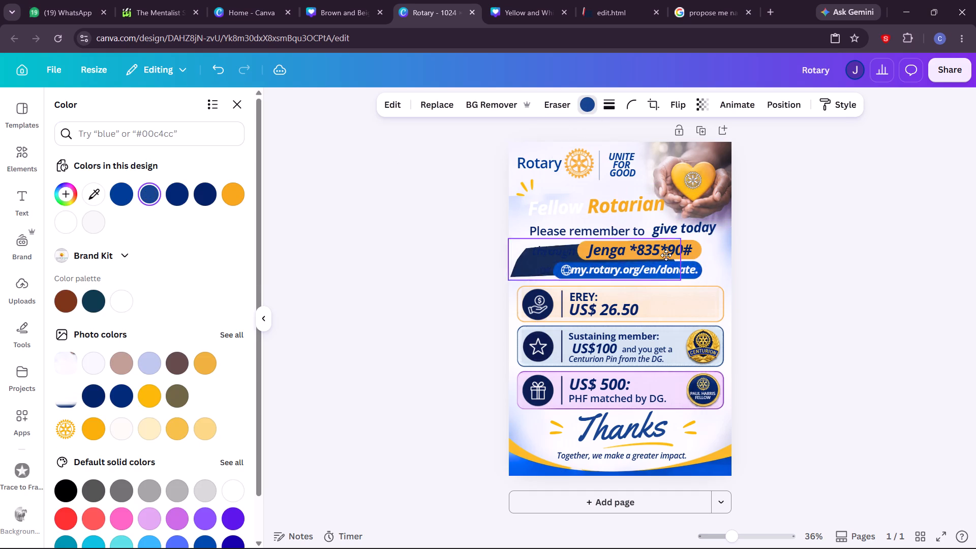
drag(666, 255, 677, 460)
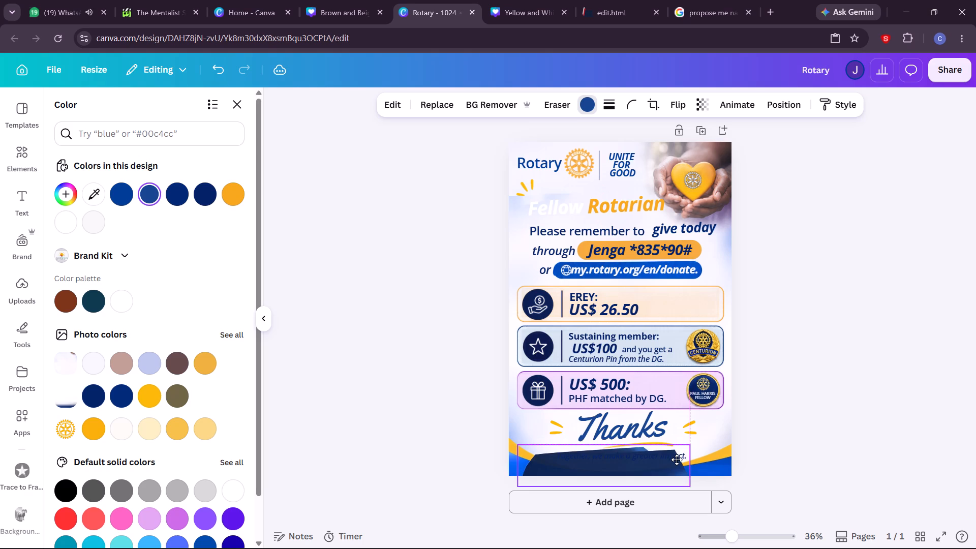
drag(677, 460, 686, 418)
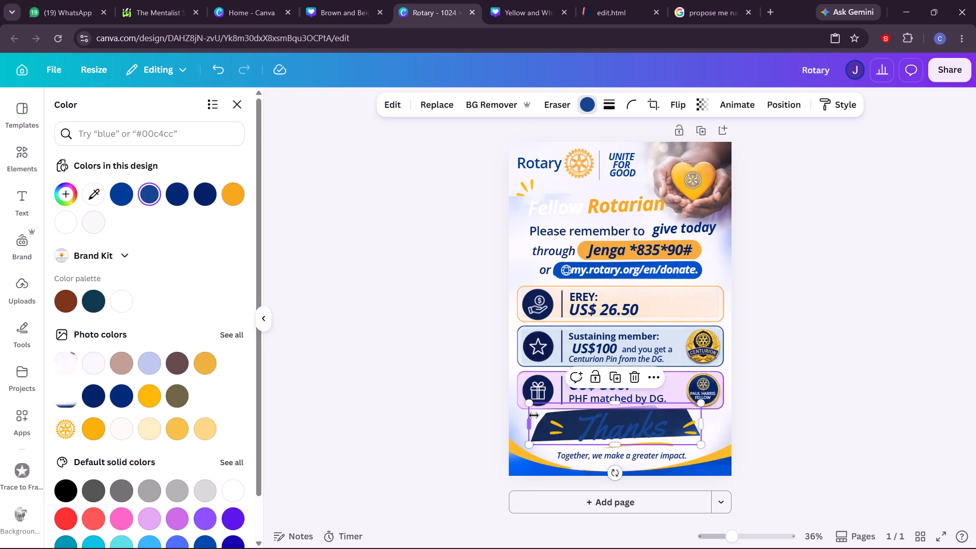
drag(540, 418, 259, 285)
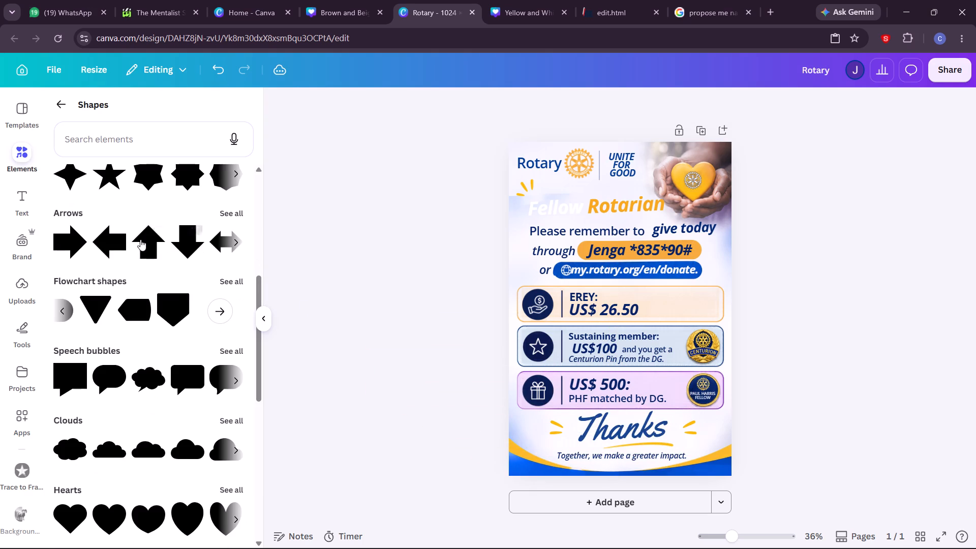
Browse the shapes library, including the full polygon collection, for a replacement heading banner.
click(23, 154)
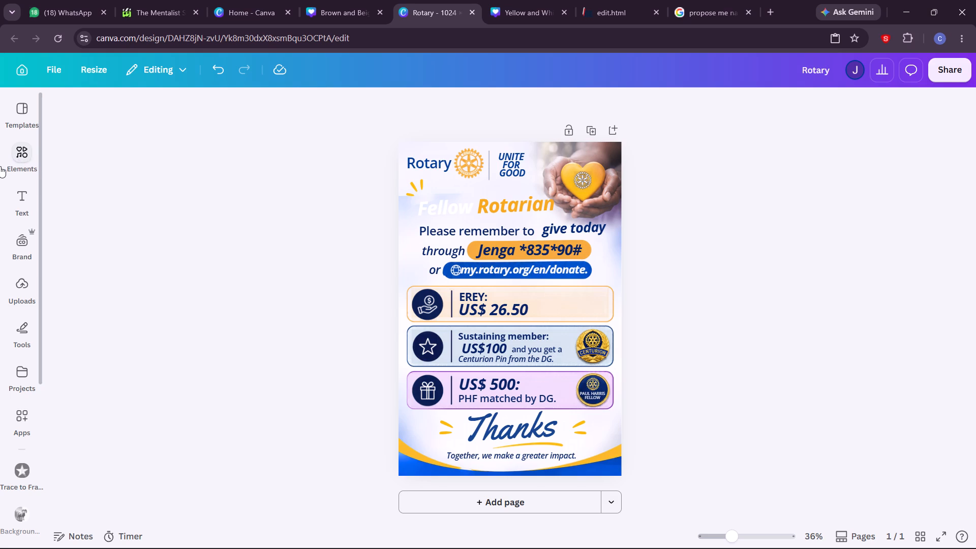
click(24, 157)
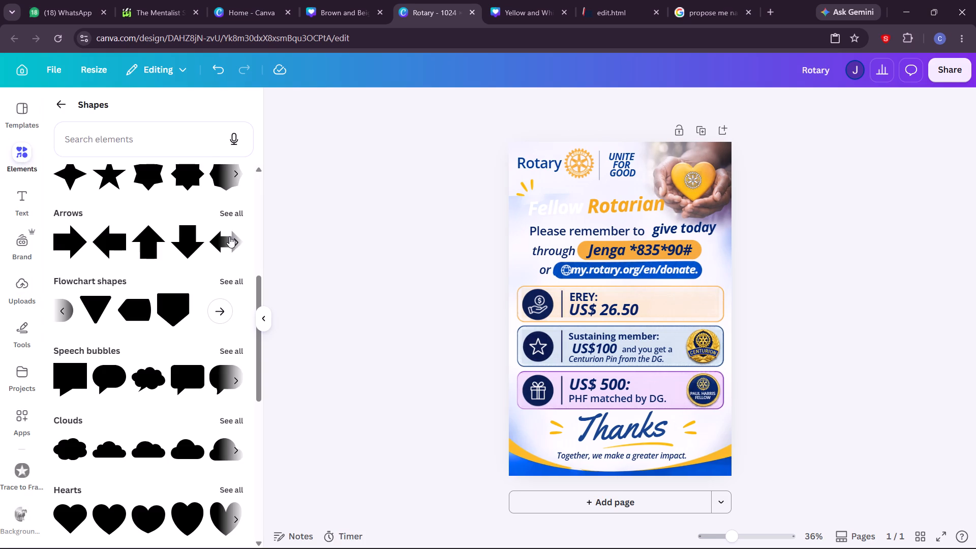
scroll(164, 379, up, 8)
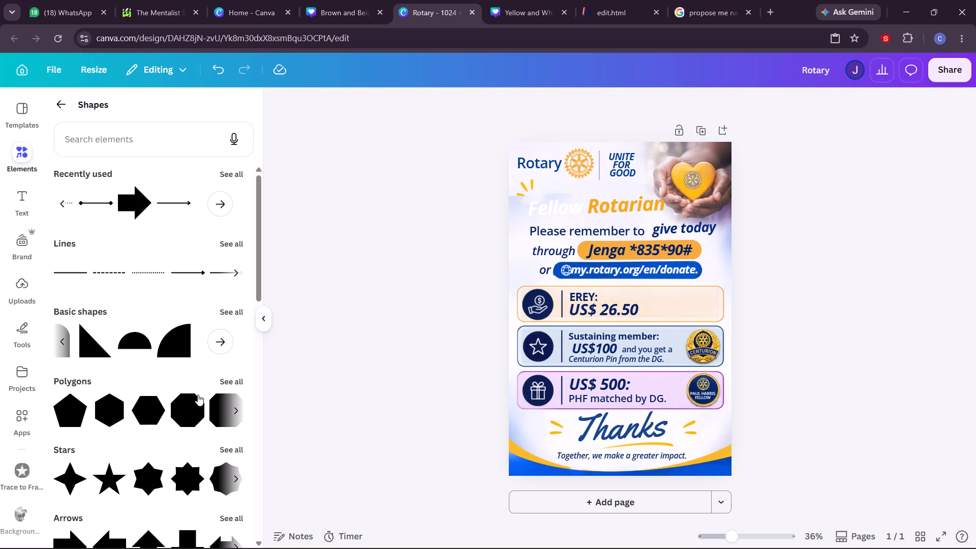
click(230, 412)
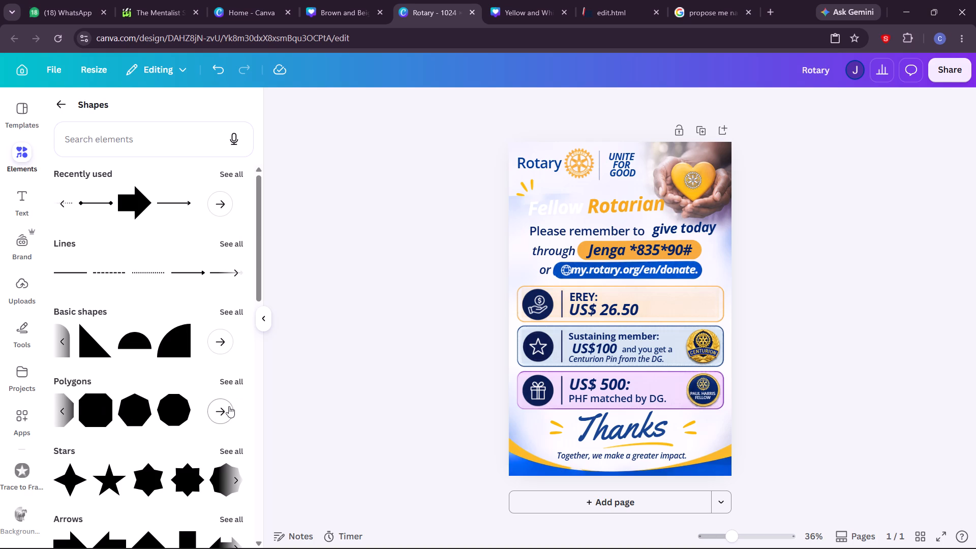
scroll(228, 383, down, 1)
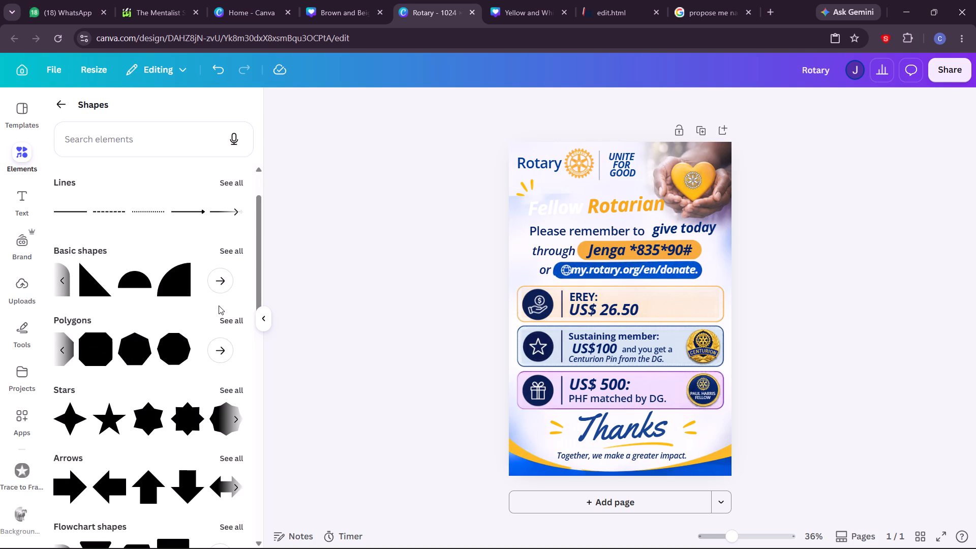
scroll(220, 306, up, 4)
click(232, 379)
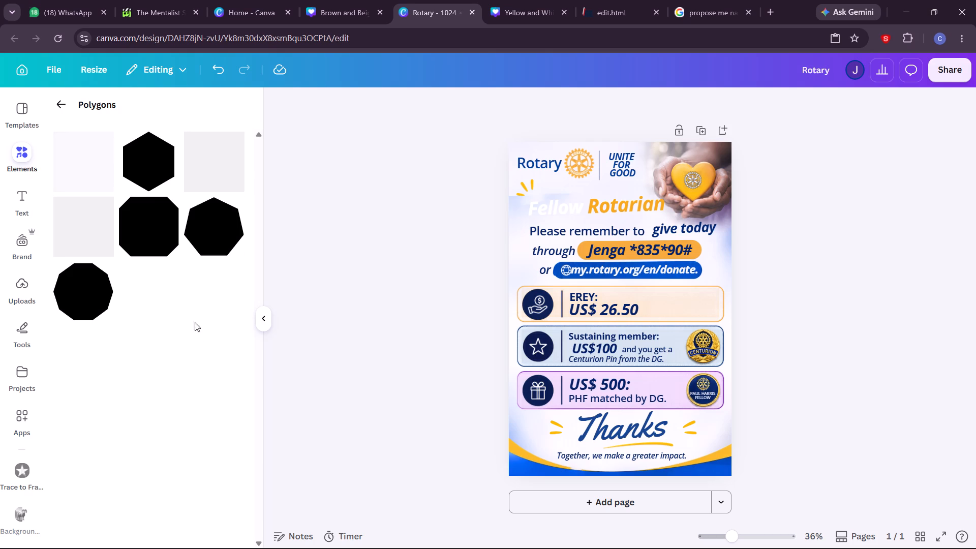
click(58, 98)
scroll(156, 408, up, 5)
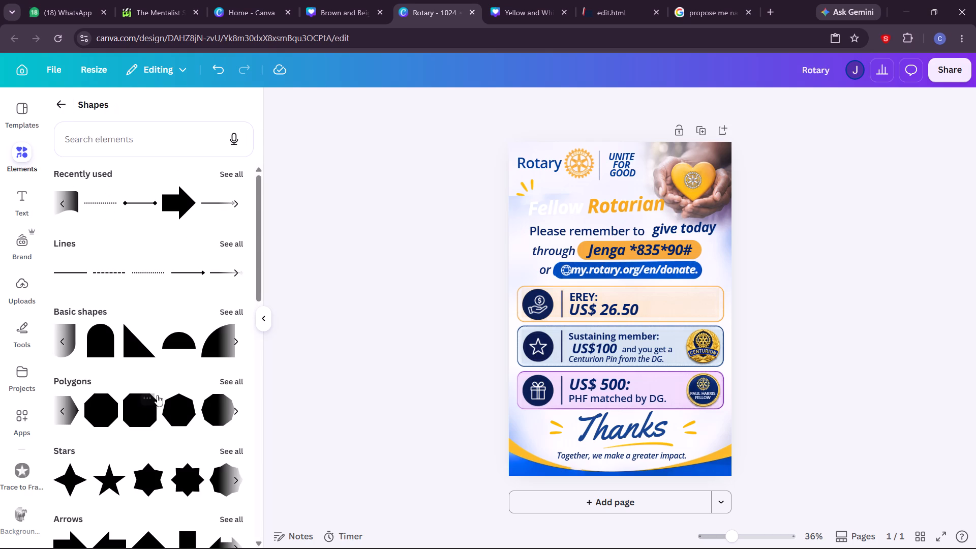
Add the upright trapezoid from the basic shapes and place it behind the Fellow Rotarian heading.
click(227, 311)
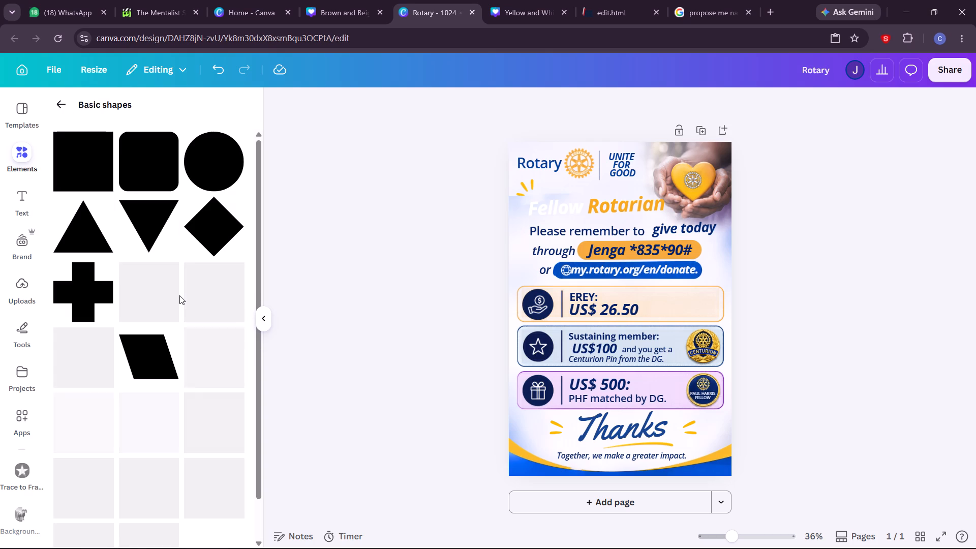
scroll(180, 301, down, 2)
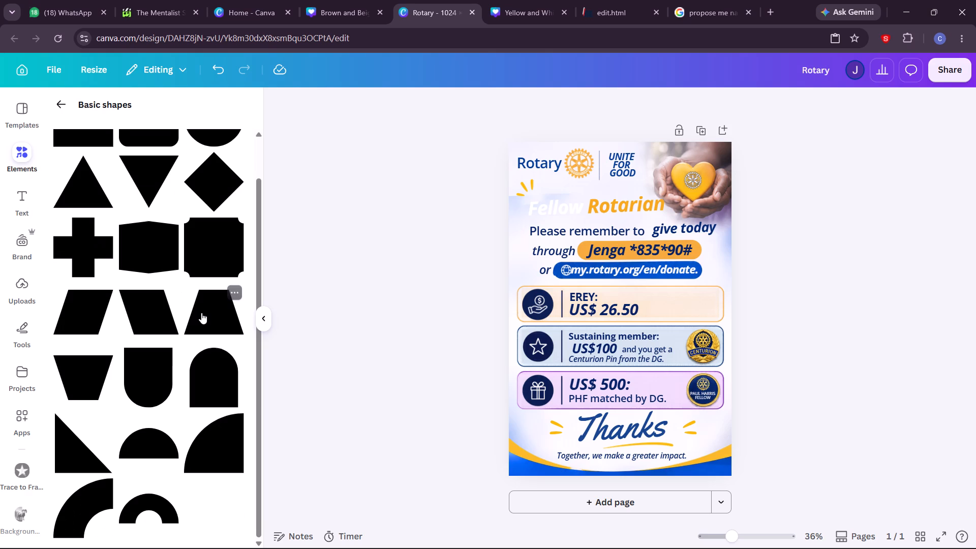
click(201, 313)
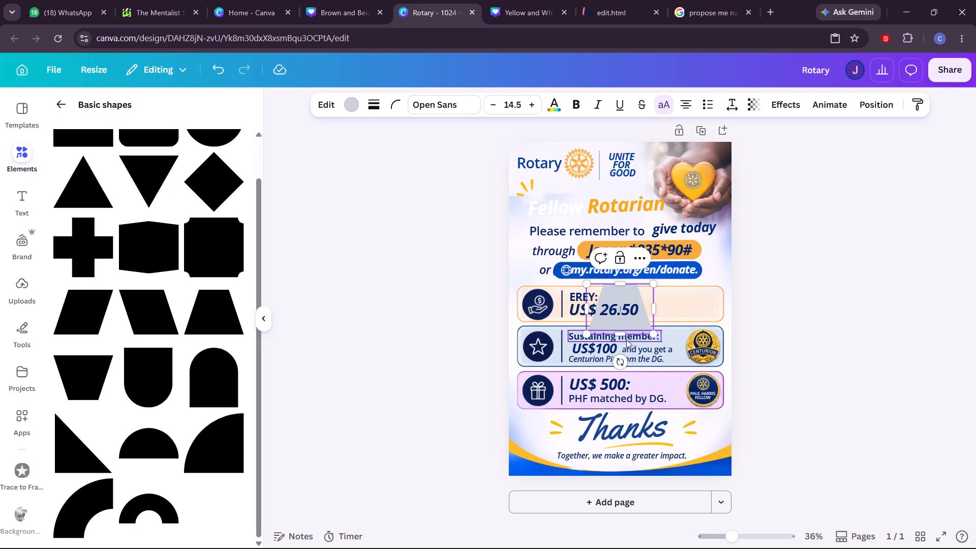
drag(636, 292, 631, 220)
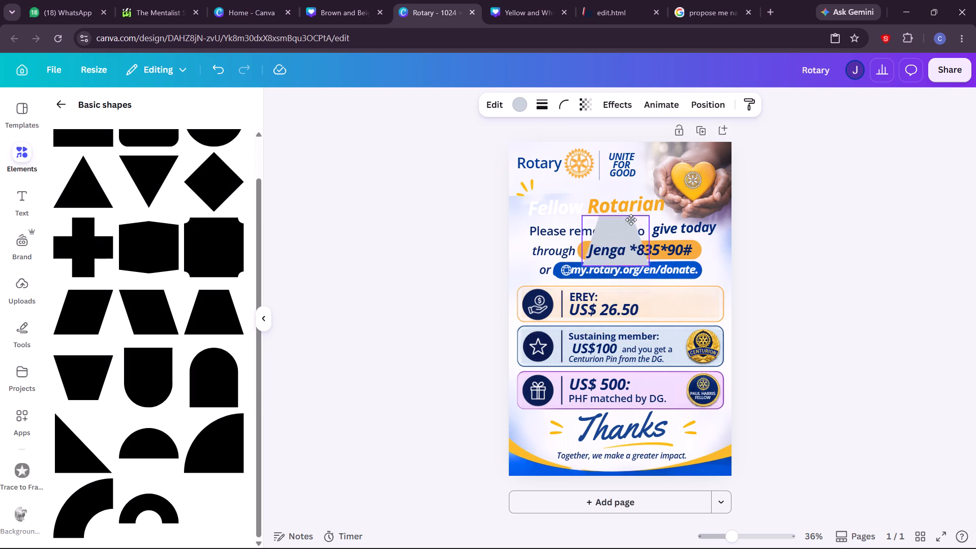
drag(631, 220, 630, 188)
Resize the grey trapezoid into a low, wide strip about 579 wide and position it behind the Fellow Rotarian heading.
drag(580, 203, 522, 212)
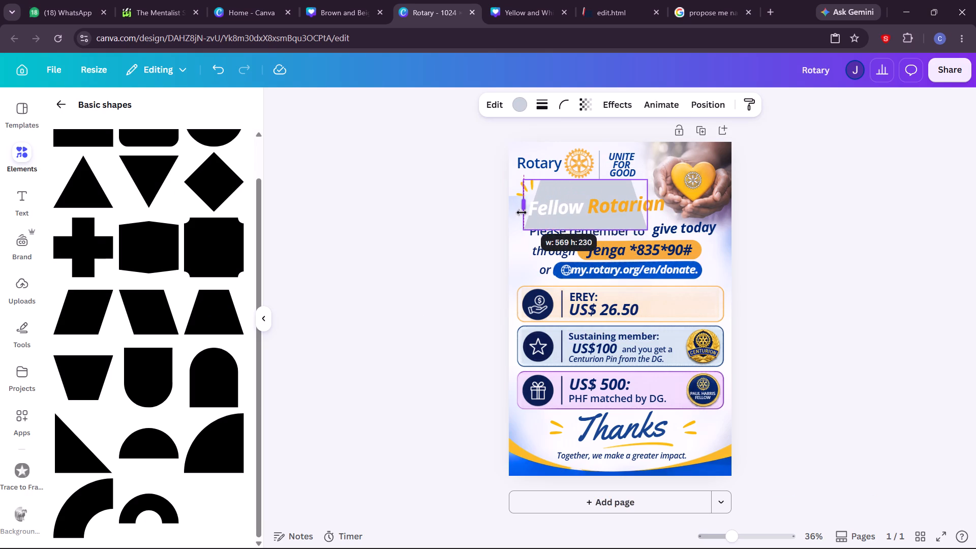
drag(522, 212, 521, 212)
drag(586, 181, 588, 203)
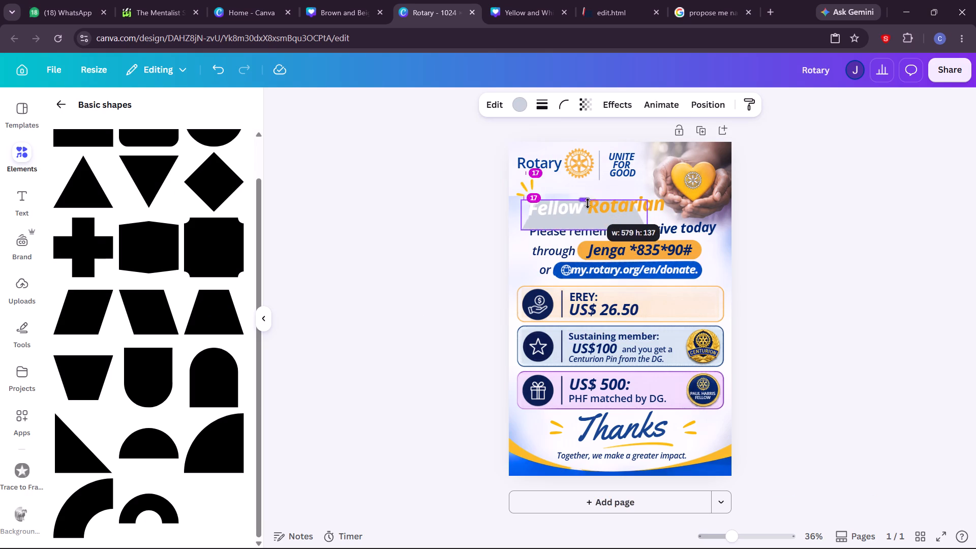
drag(588, 203, 588, 203)
drag(617, 224, 640, 214)
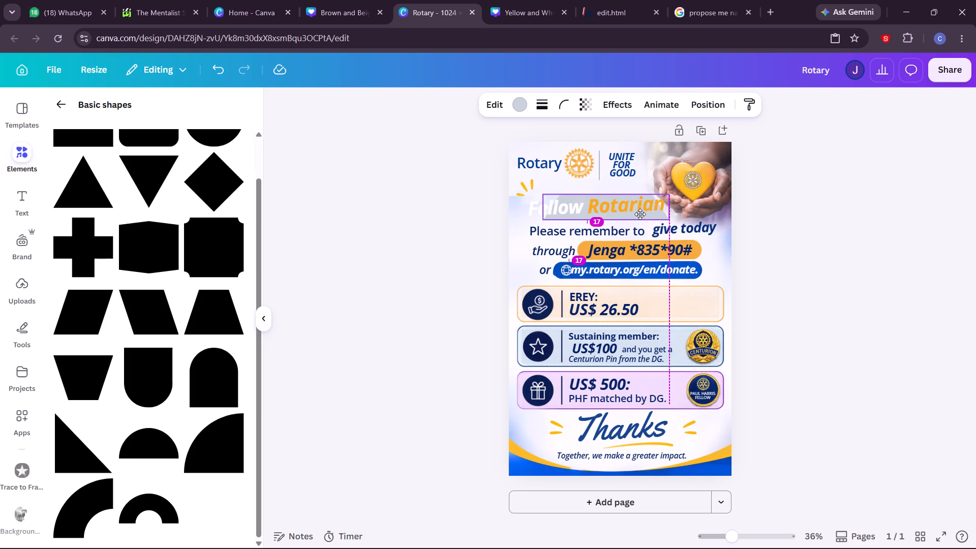
drag(640, 214, 642, 213)
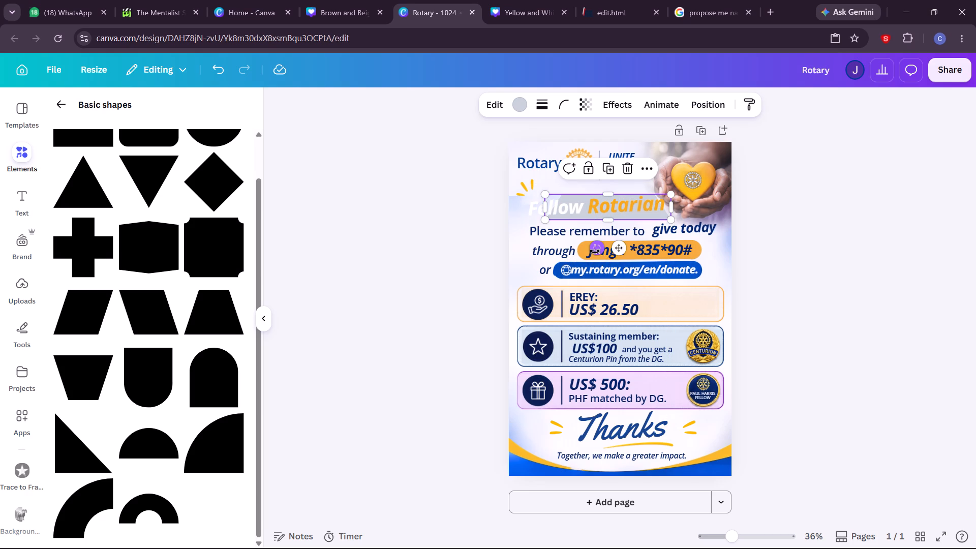
Tilt the trapezoid to match the heading's slant, widen it to about 761 and fit its height around Fellow Rotarian.
drag(595, 250, 598, 246)
drag(544, 212, 511, 212)
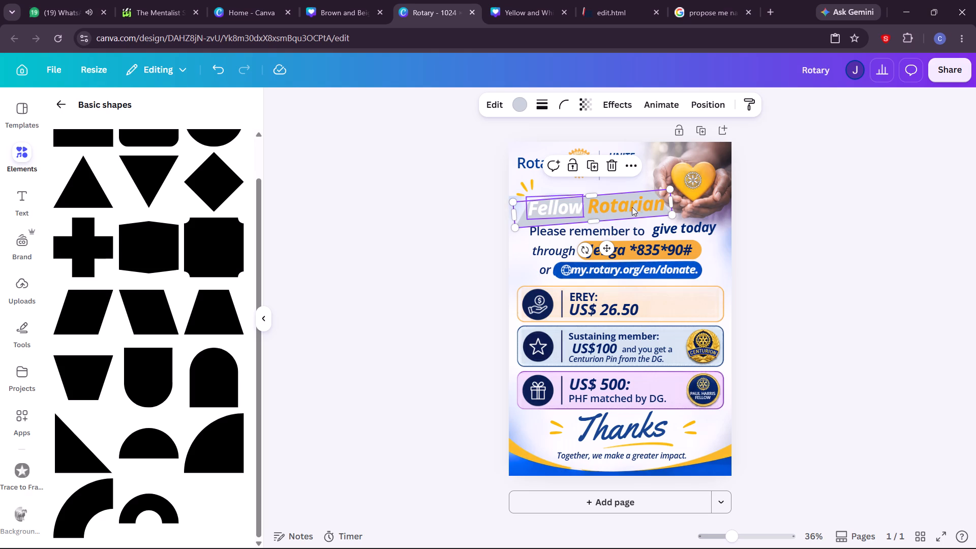
drag(671, 203, 680, 203)
click(596, 195)
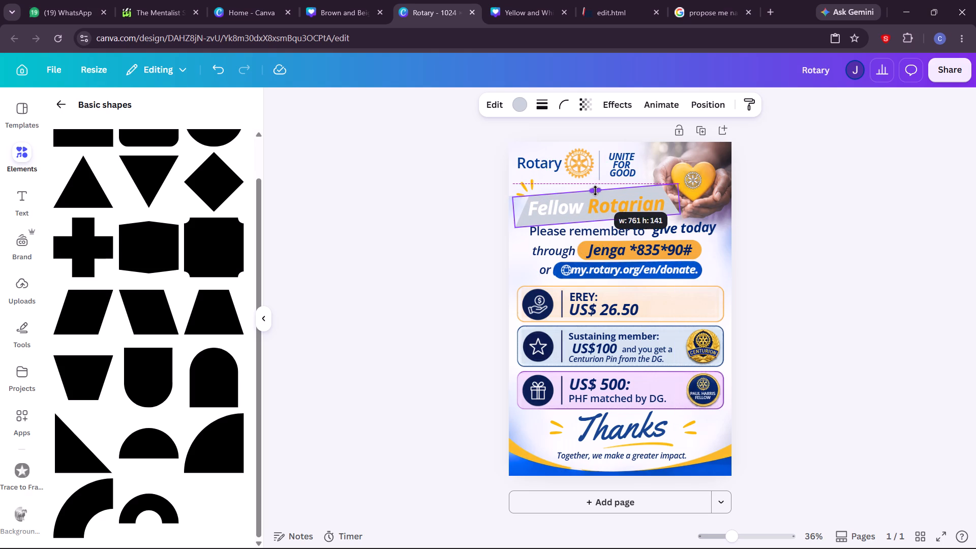
click(599, 220)
drag(599, 223, 598, 217)
Recolour the trapezoid banner from grey to the medium blue among the colours in this design.
click(516, 106)
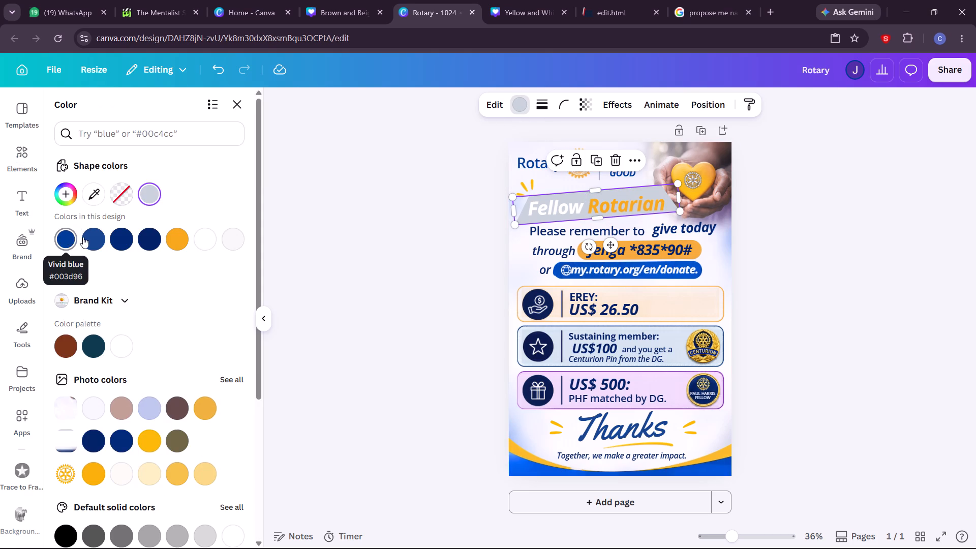
click(91, 239)
click(797, 316)
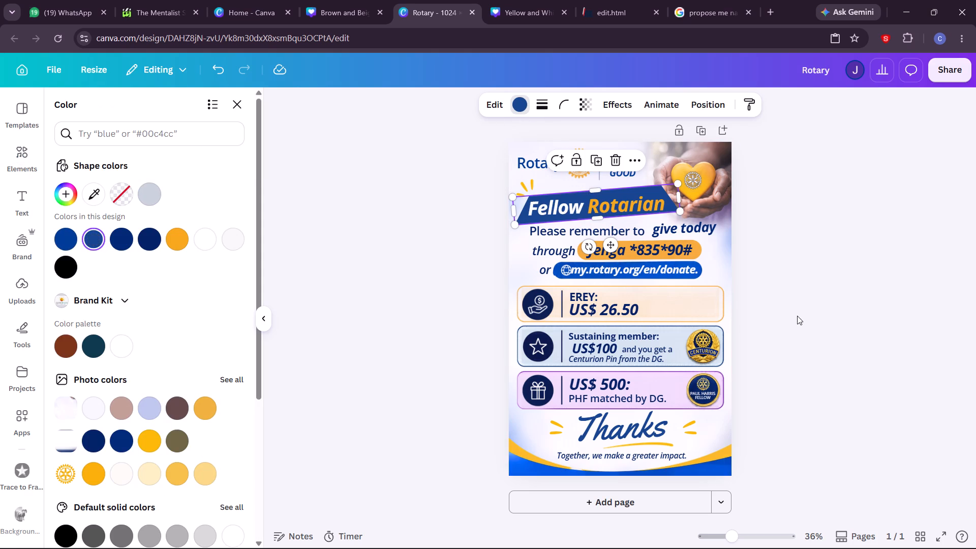
click(735, 217)
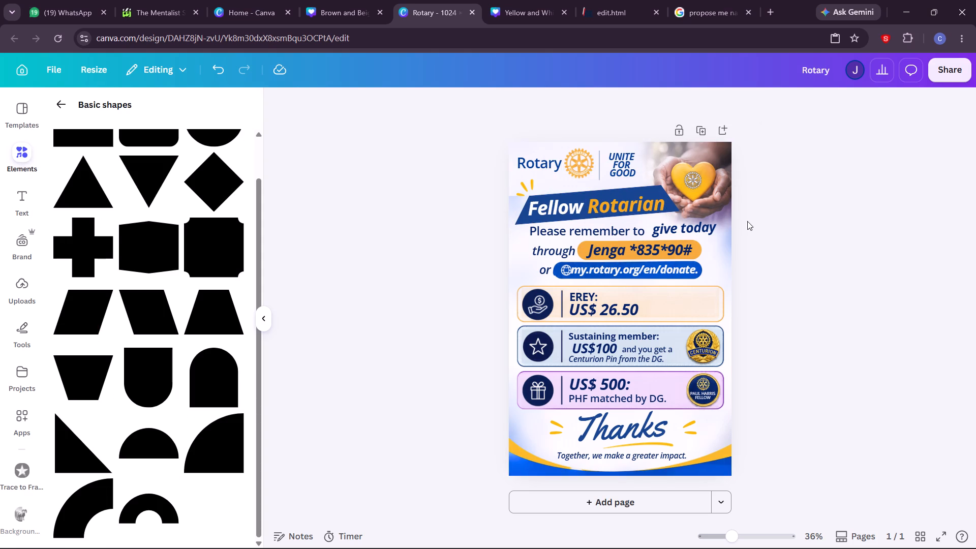
Set the blue heading banner's corner rounding to 24.
click(638, 190)
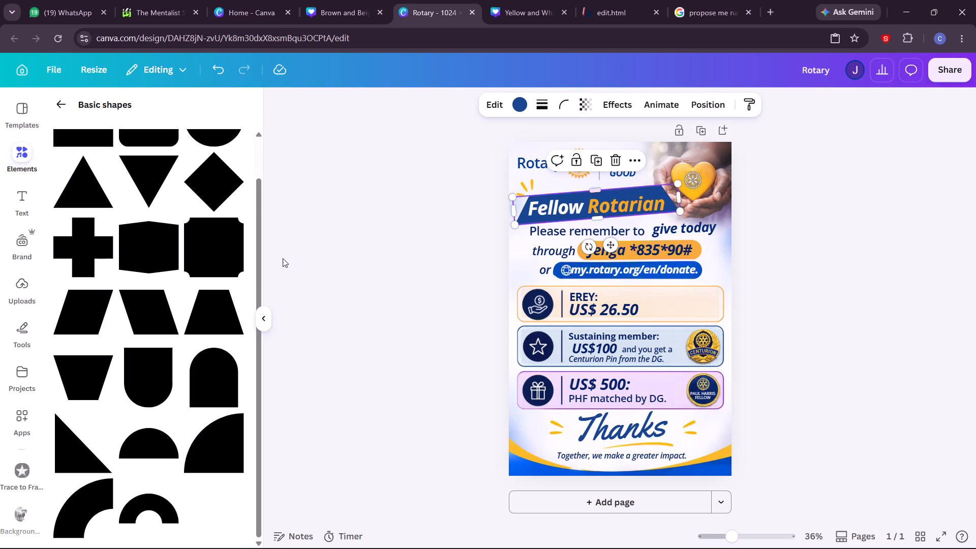
click(566, 104)
drag(514, 154, 547, 154)
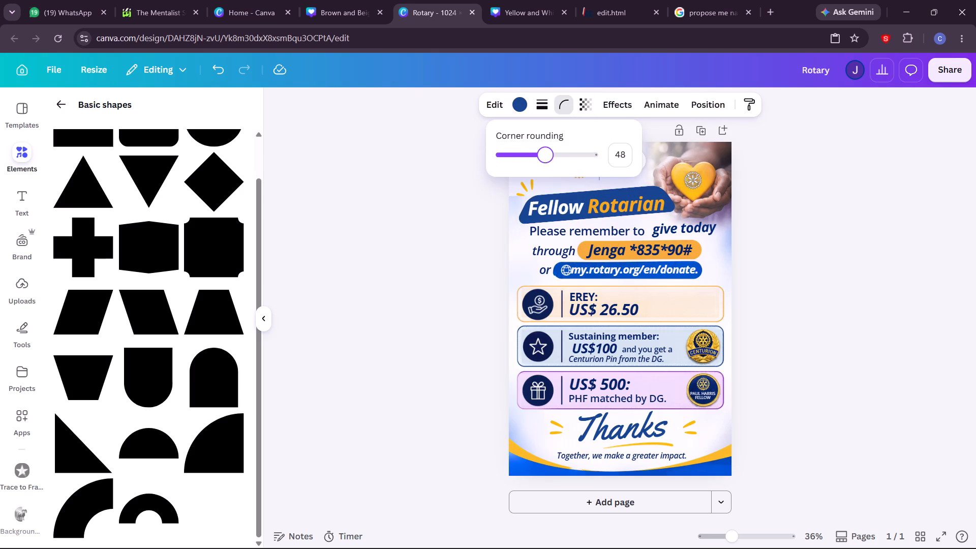
drag(547, 154, 523, 160)
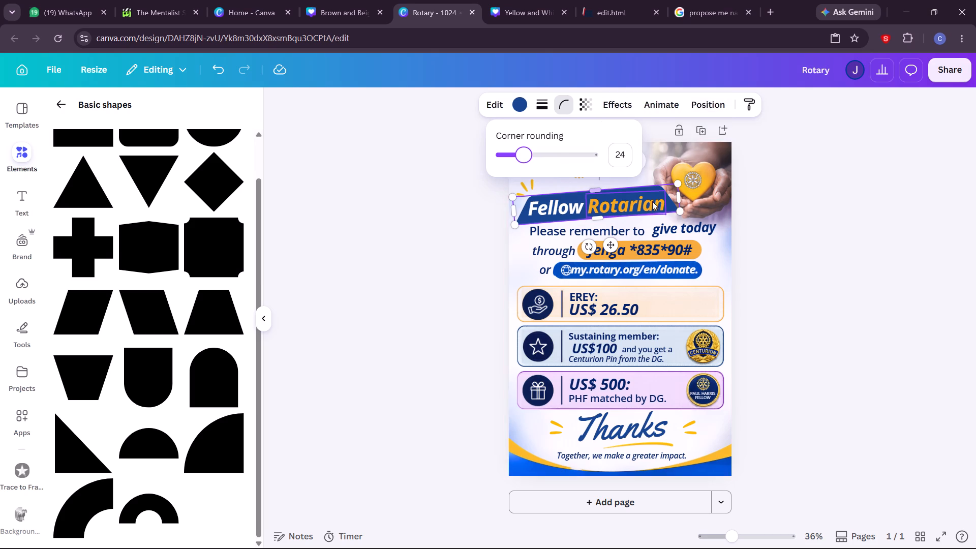
Browse the replacement shapes for the heading banner, from basic shapes through banners to abstract shapes.
click(497, 105)
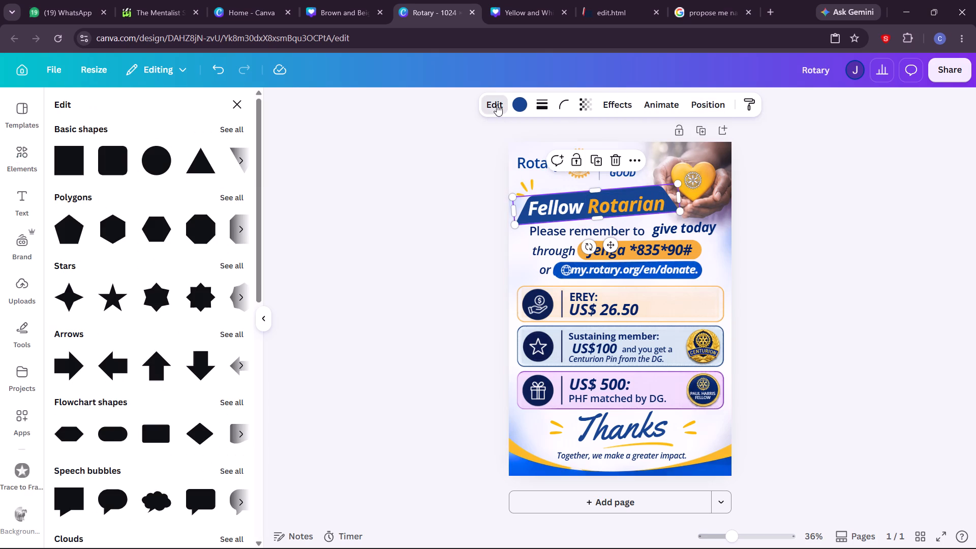
click(457, 229)
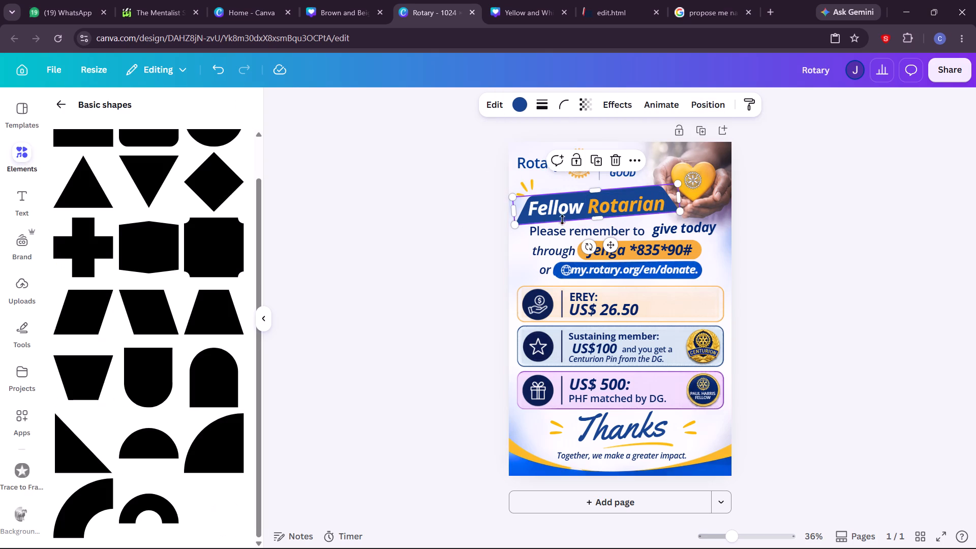
click(792, 234)
click(632, 187)
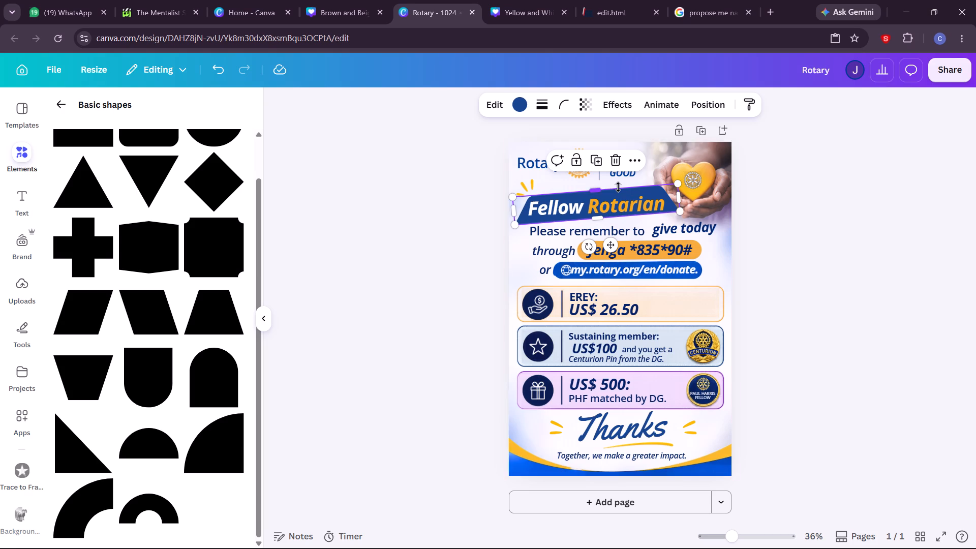
click(493, 106)
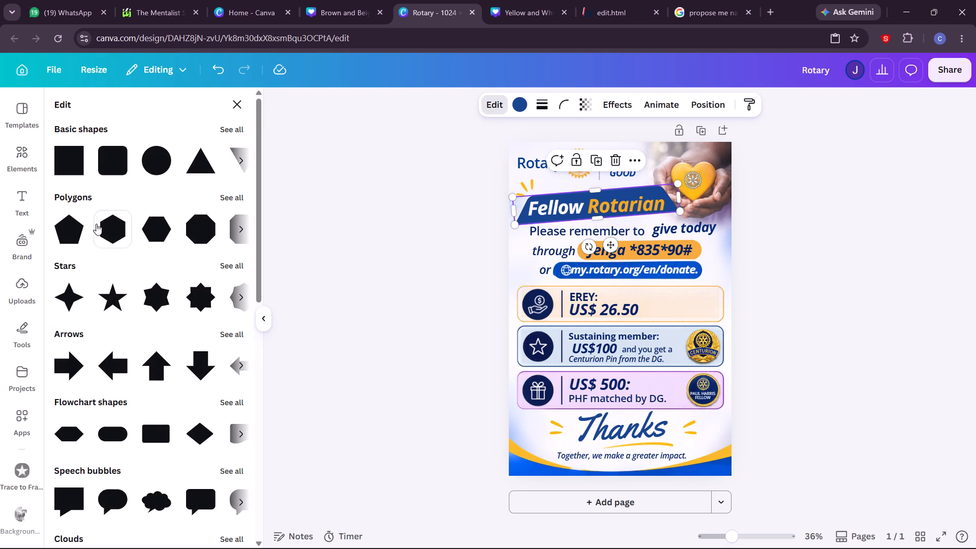
scroll(115, 268, down, 5)
scroll(121, 319, down, 6)
scroll(126, 460, down, 2)
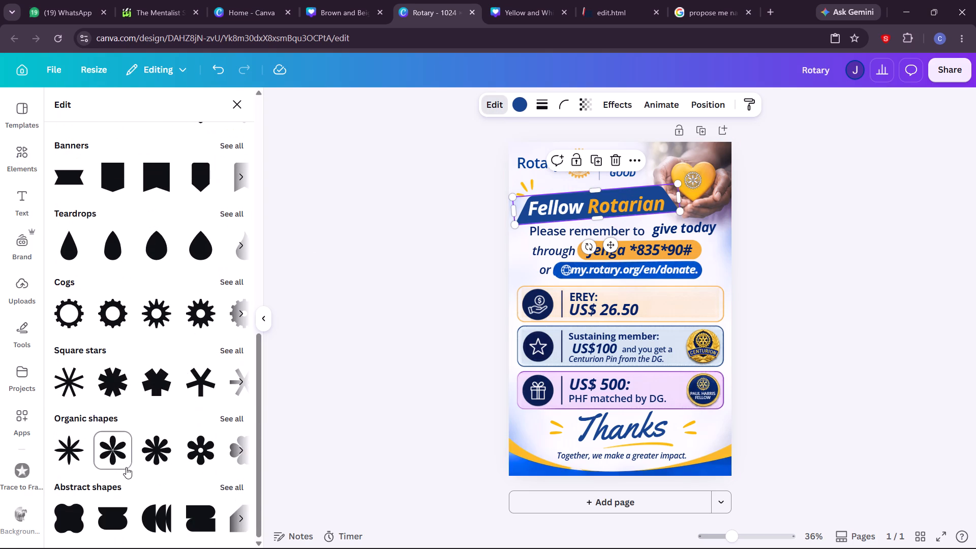
scroll(154, 455, up, 5)
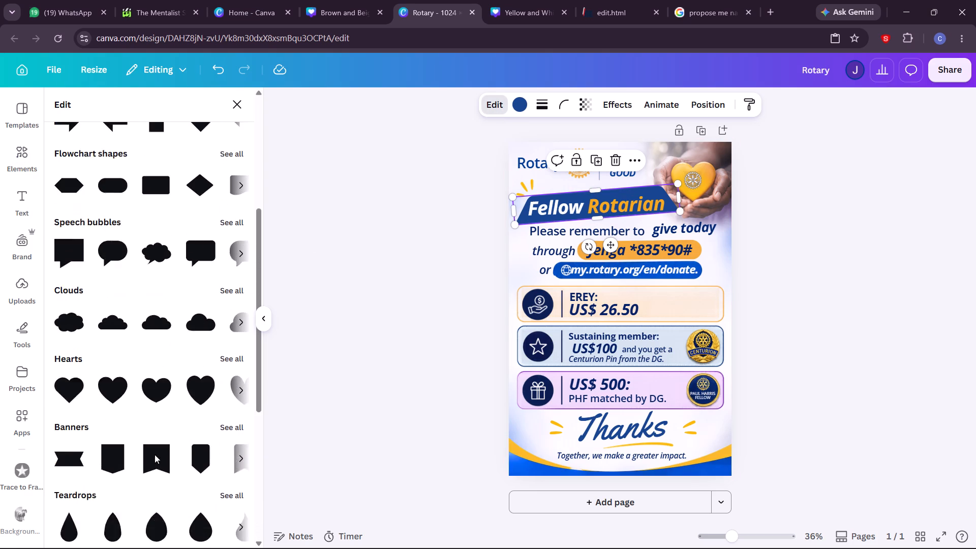
scroll(155, 454, up, 11)
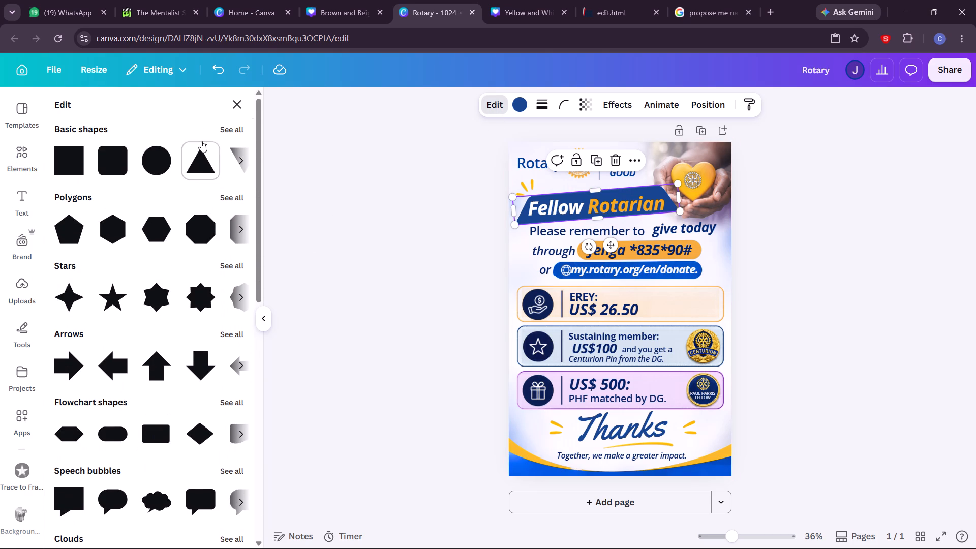
click(234, 99)
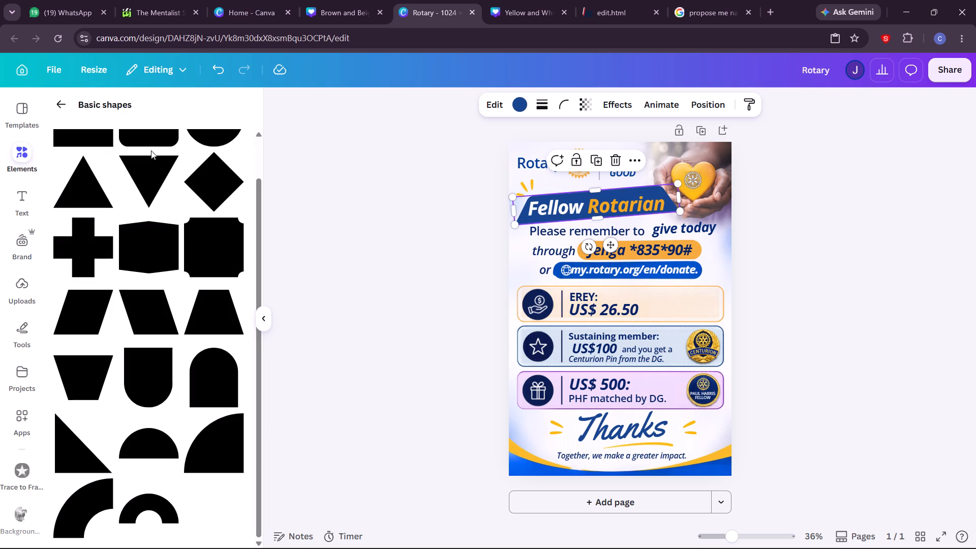
click(51, 106)
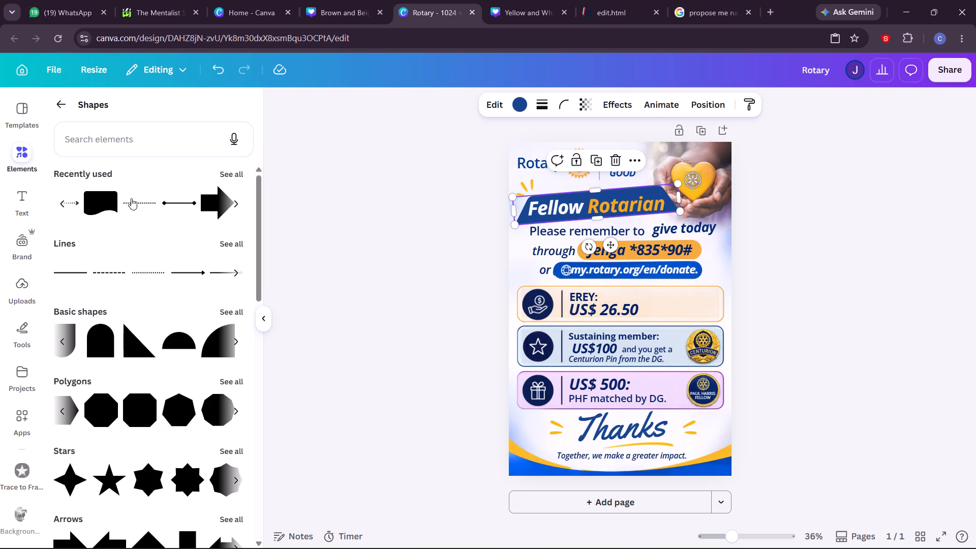
scroll(136, 225, up, 3)
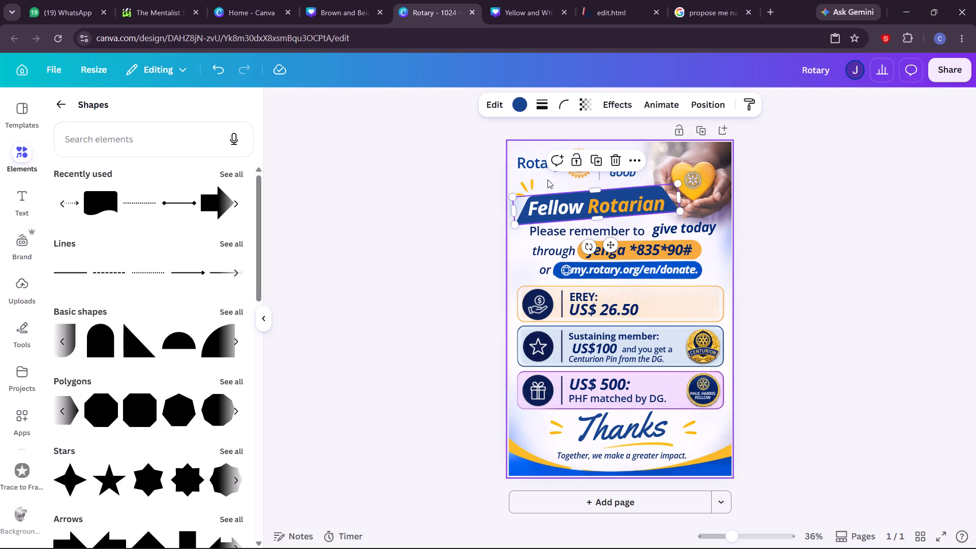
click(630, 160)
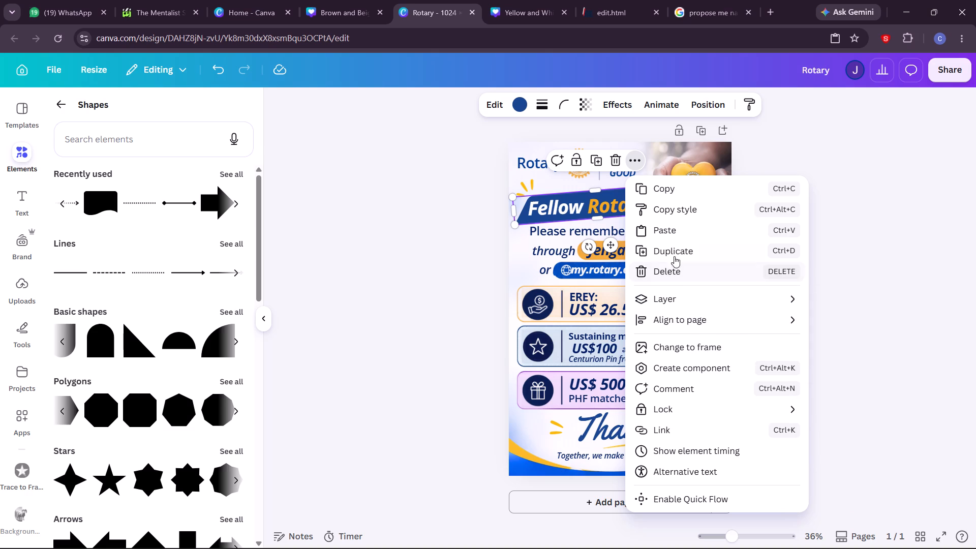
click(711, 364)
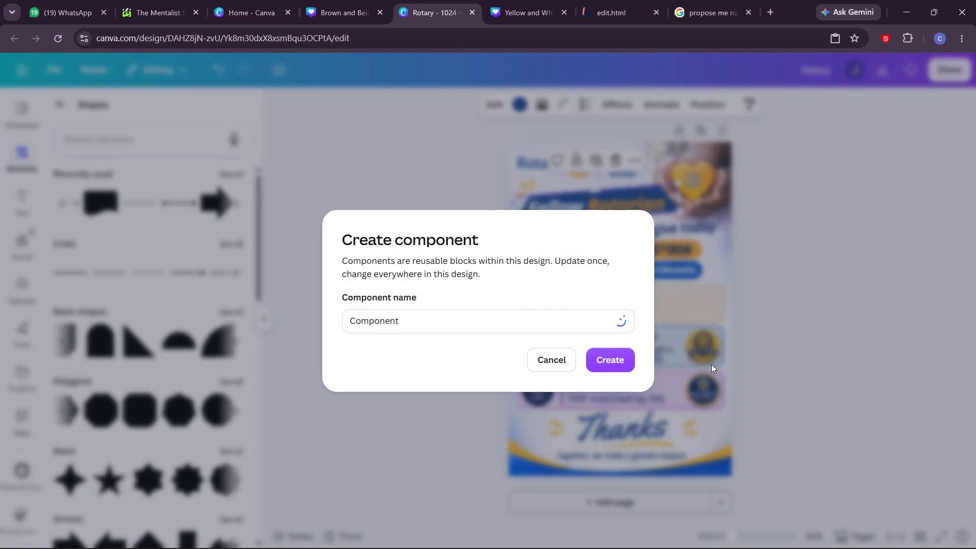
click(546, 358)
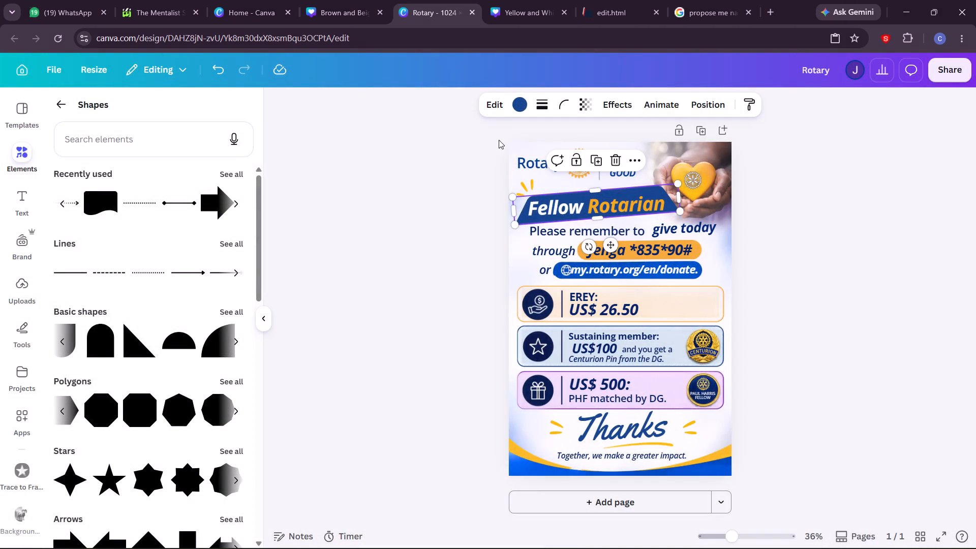
Enable Quick Flow on the blue heading banner and add two connected copies of the shape.
click(634, 159)
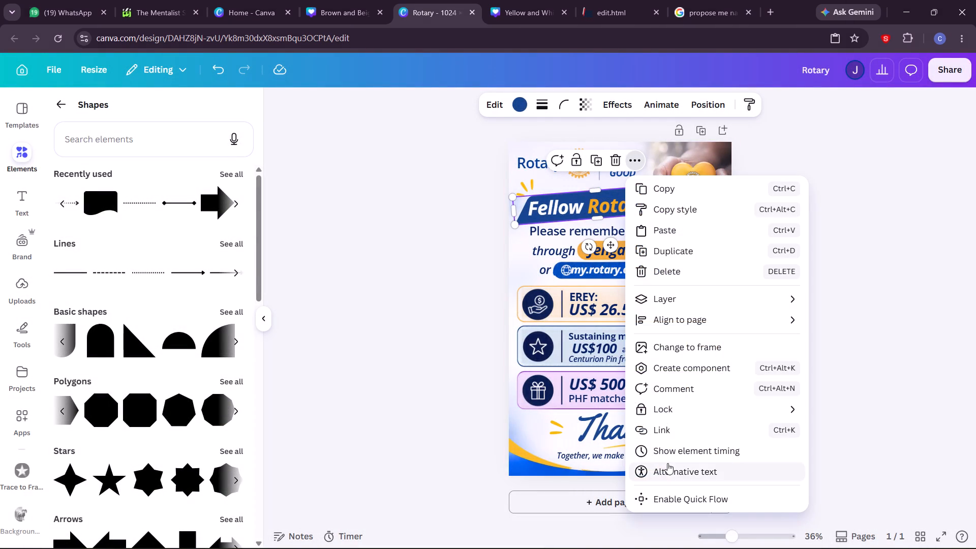
click(672, 506)
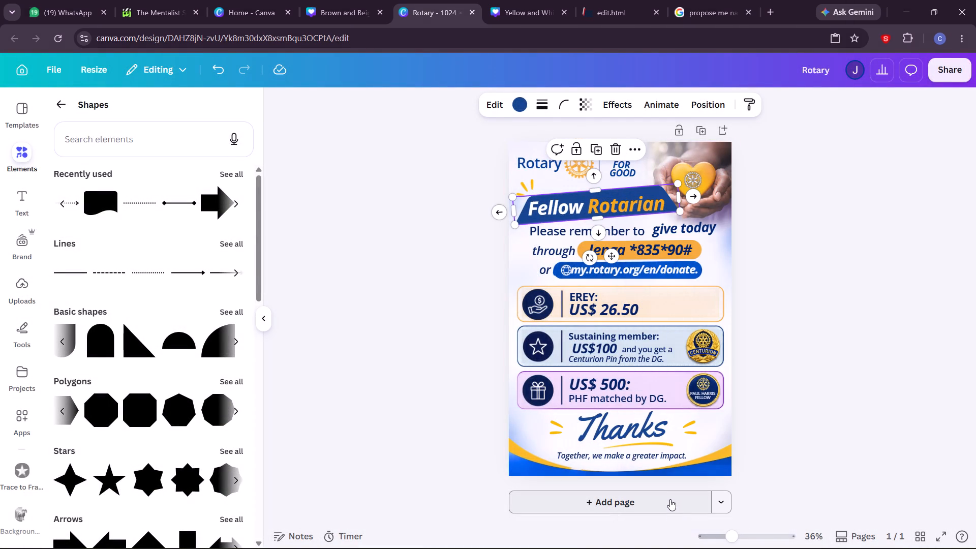
click(501, 210)
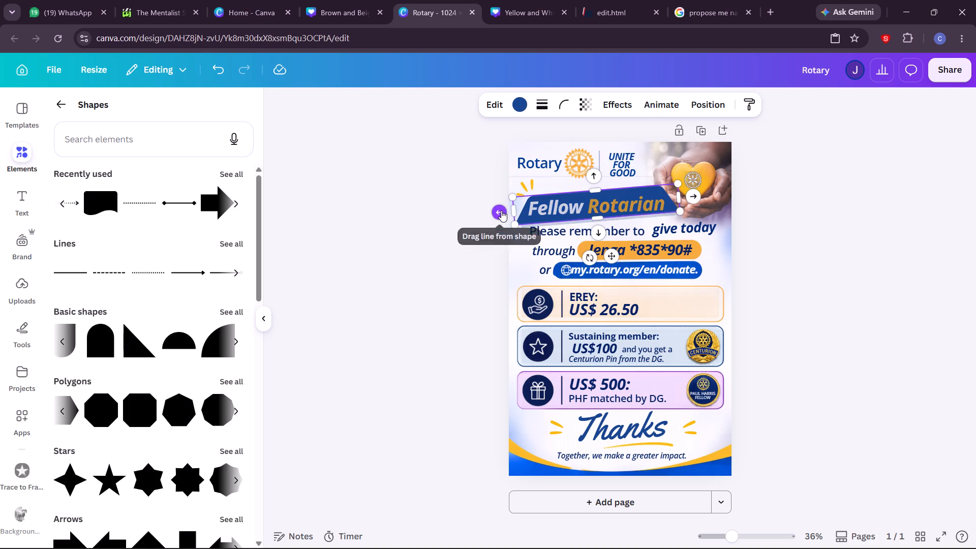
click(695, 202)
Move both added Quick Flow shapes off the poster, uncovering the Fellow Rotarian heading and the heart photo.
drag(788, 186, 817, 207)
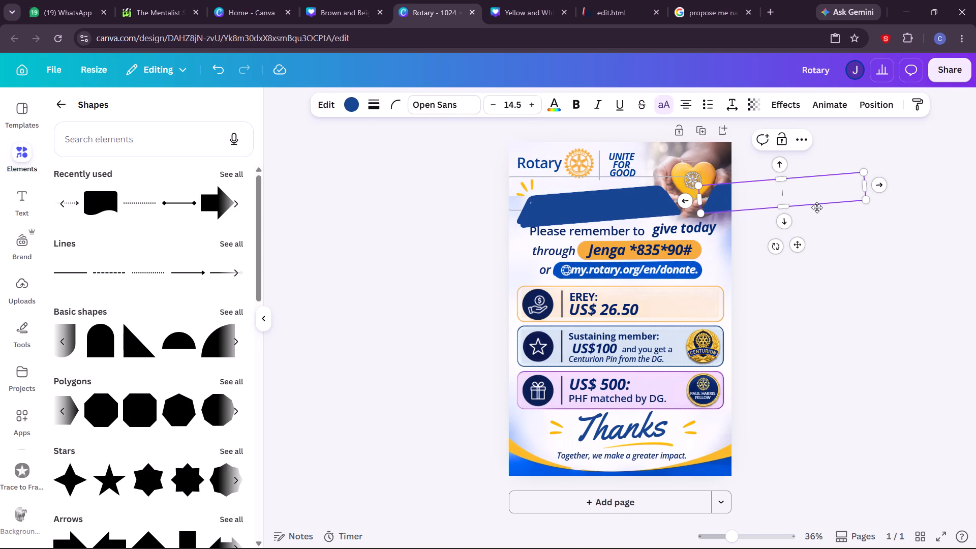
drag(817, 207, 907, 321)
drag(605, 208, 303, 239)
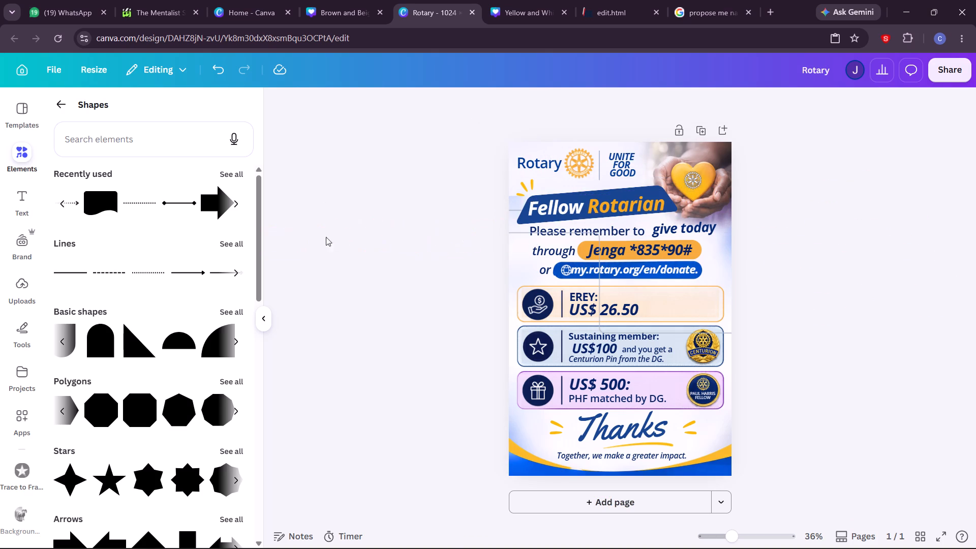
Stretch the blue heading banner slightly downward and extend its end a little toward the heart photo.
click(648, 190)
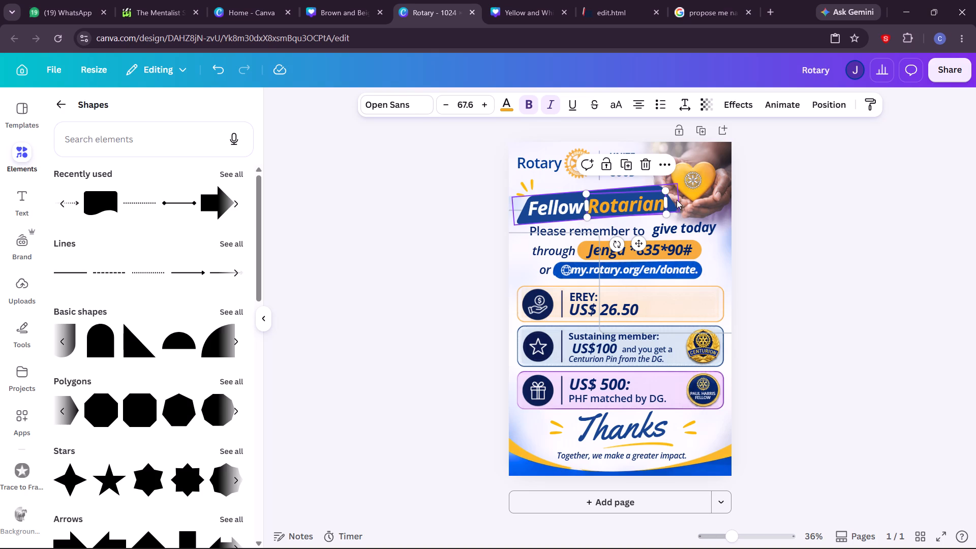
click(571, 193)
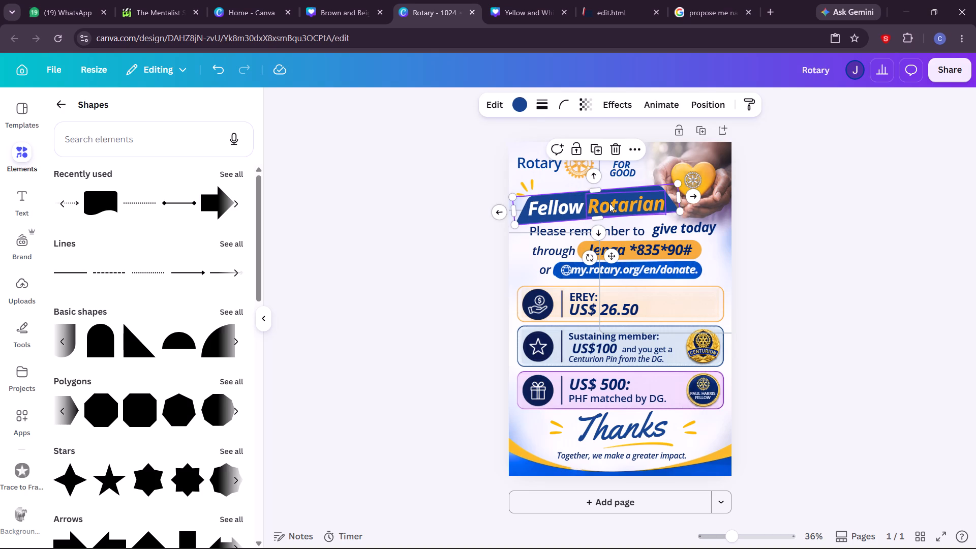
click(600, 215)
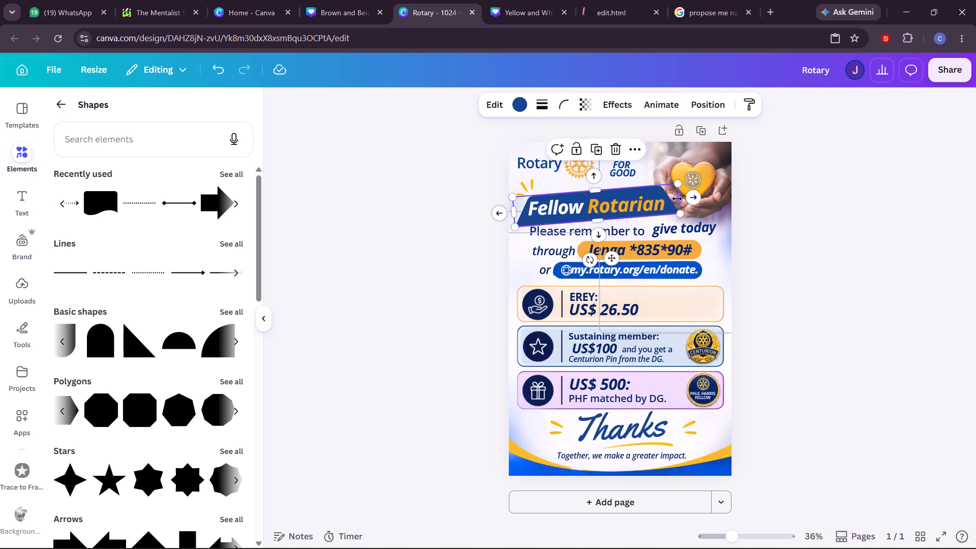
drag(678, 199, 683, 198)
Disable Quick Flow on the blue heading banner.
click(636, 152)
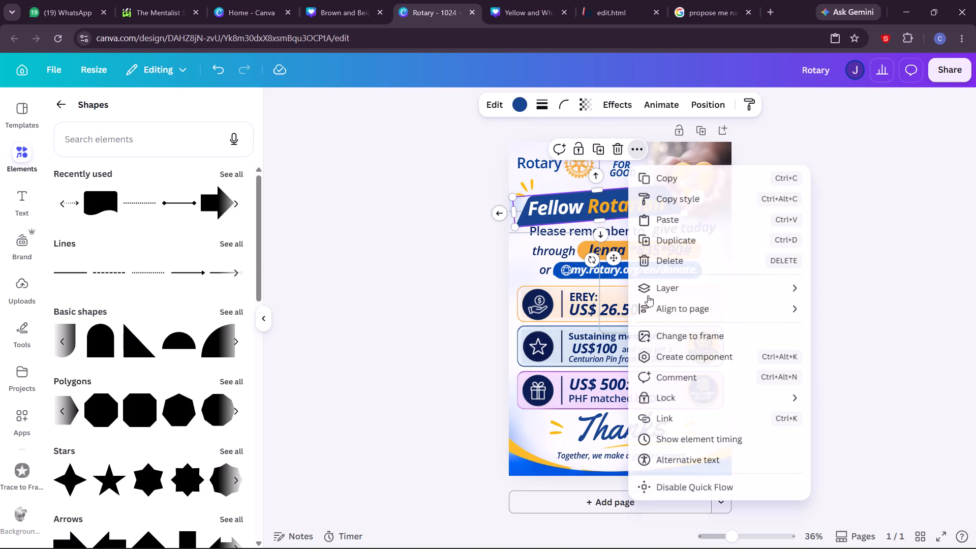
click(663, 487)
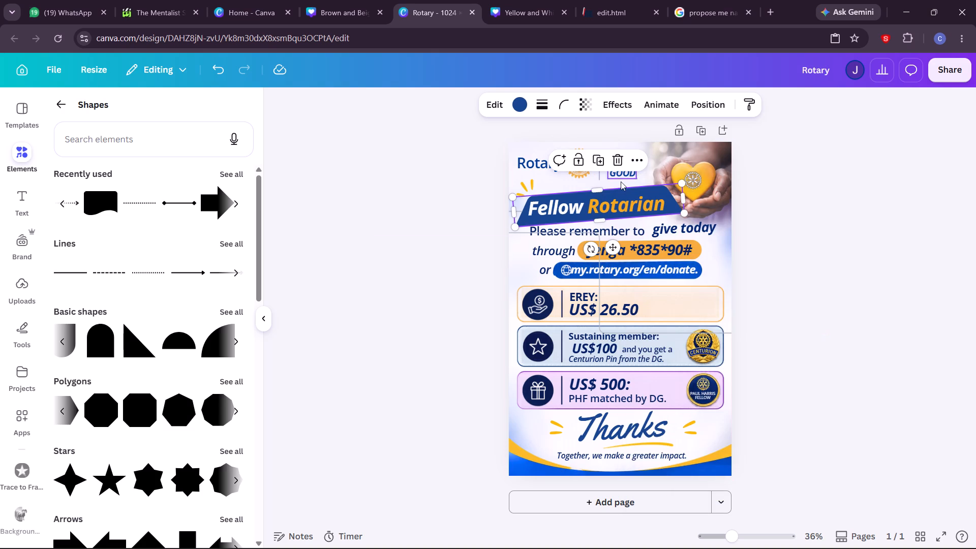
Clear the leftover Quick Flow connector lines from the poster, moving one off the page and deleting the one beside the heading banner.
click(955, 306)
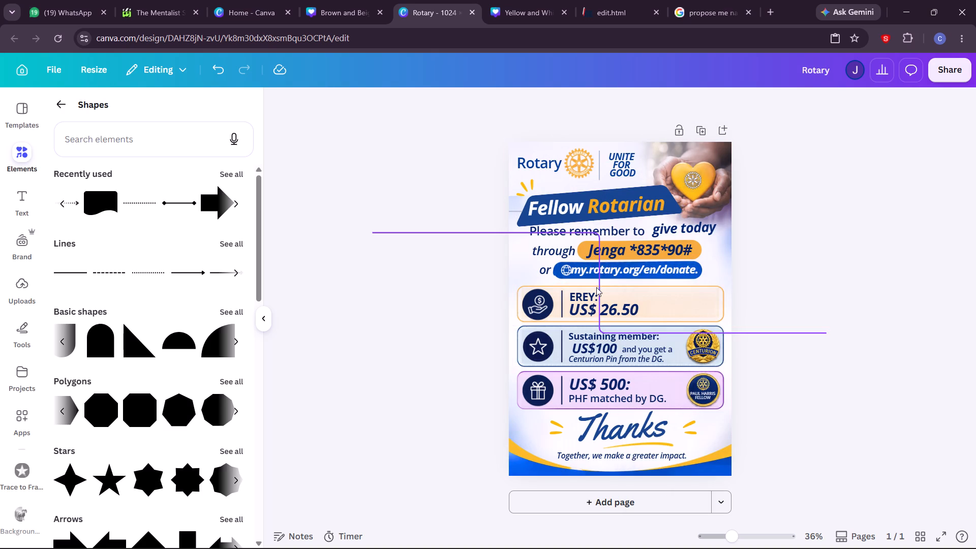
drag(599, 283, 975, 227)
drag(519, 210, 440, 238)
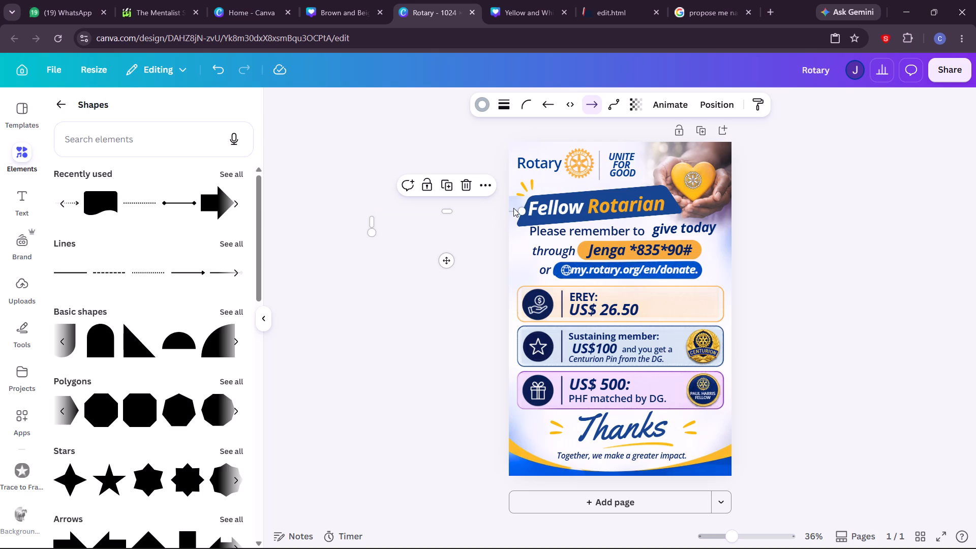
click(446, 260)
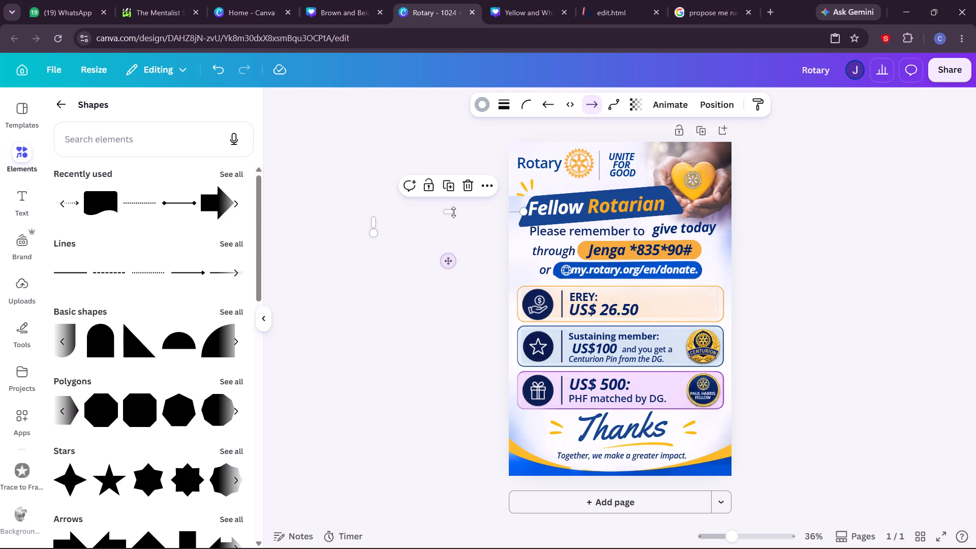
click(452, 213)
drag(452, 213, 446, 250)
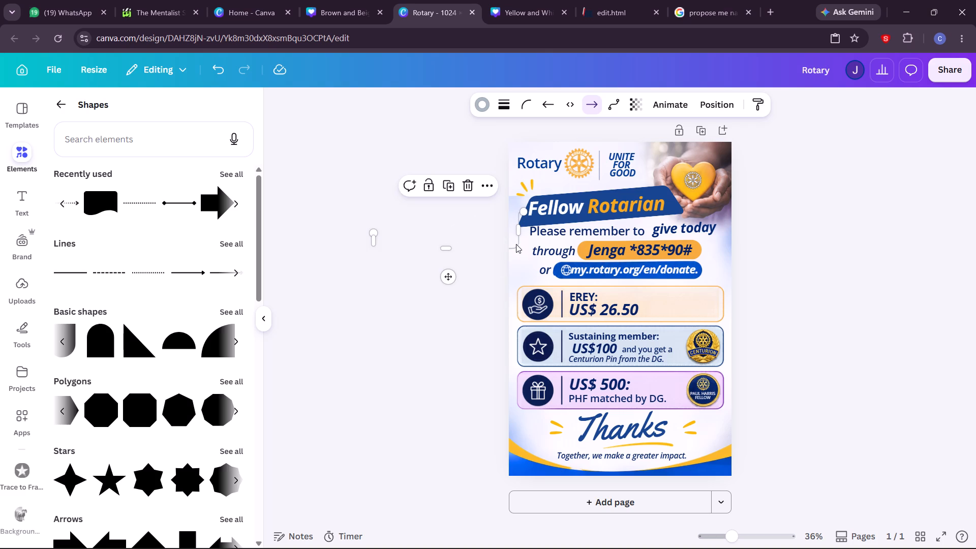
click(466, 186)
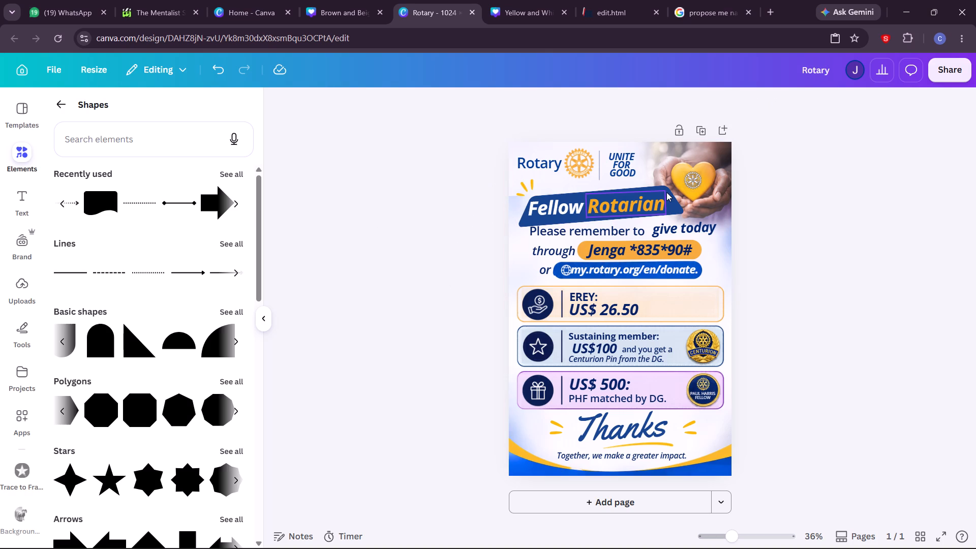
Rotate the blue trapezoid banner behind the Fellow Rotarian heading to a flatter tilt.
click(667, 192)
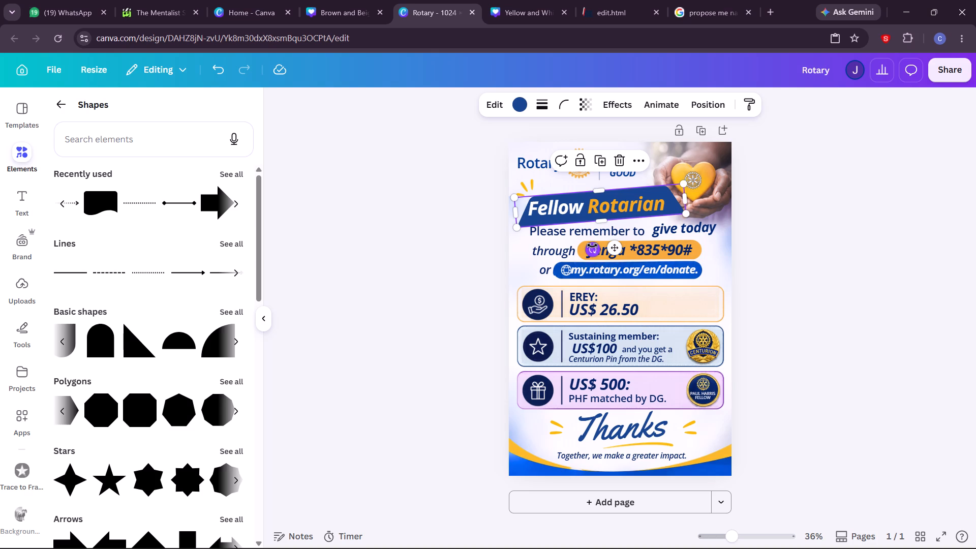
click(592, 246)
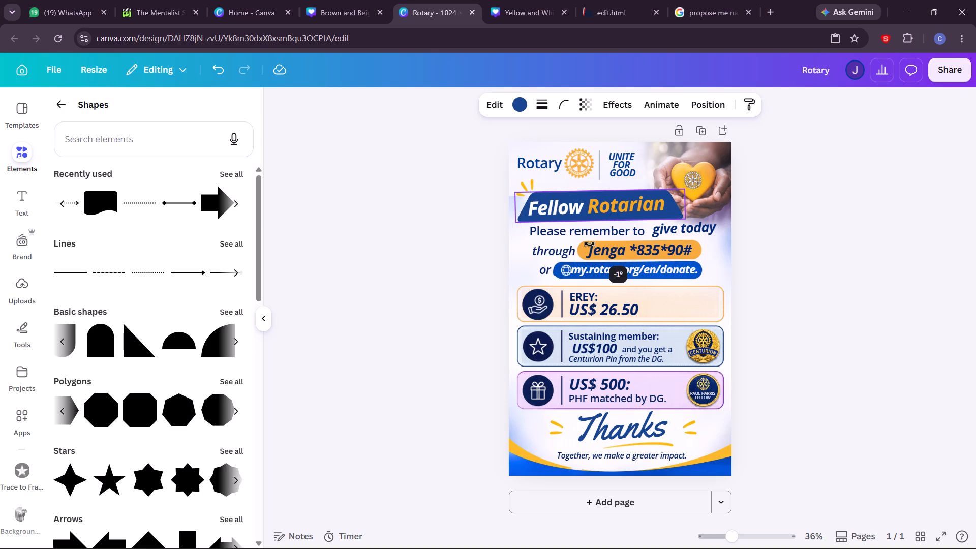
Browse the basic shapes and add the forward-leaning parallelogram to the poster.
click(229, 173)
scroll(265, 295, down, 1)
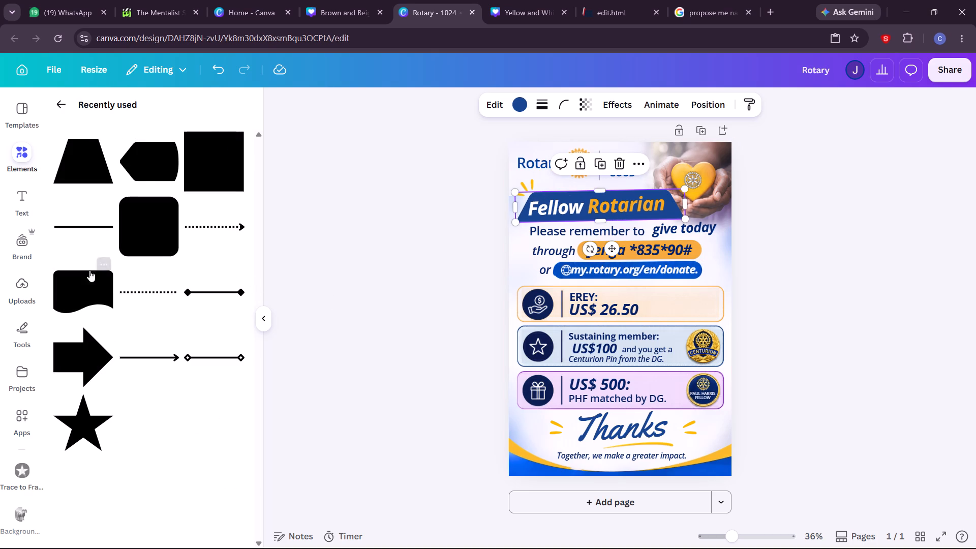
click(67, 102)
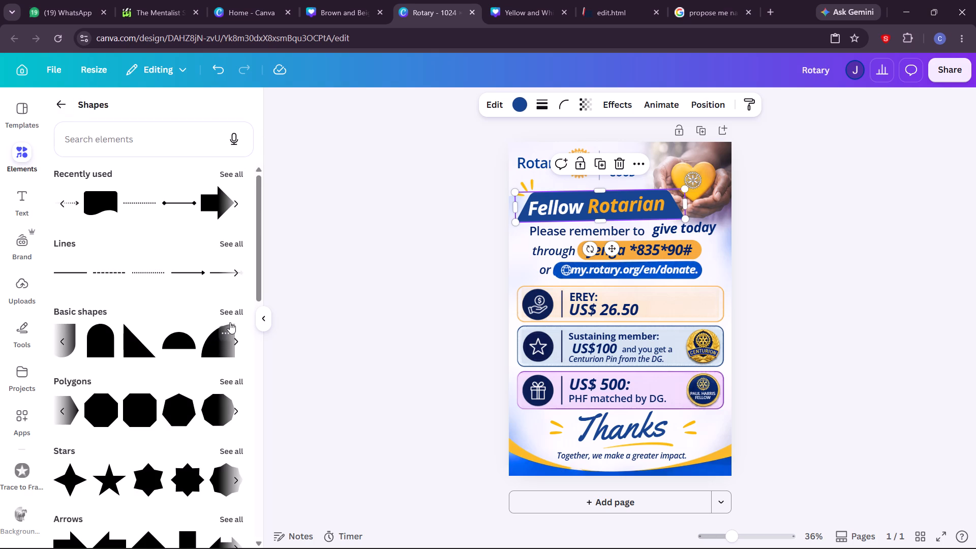
click(230, 310)
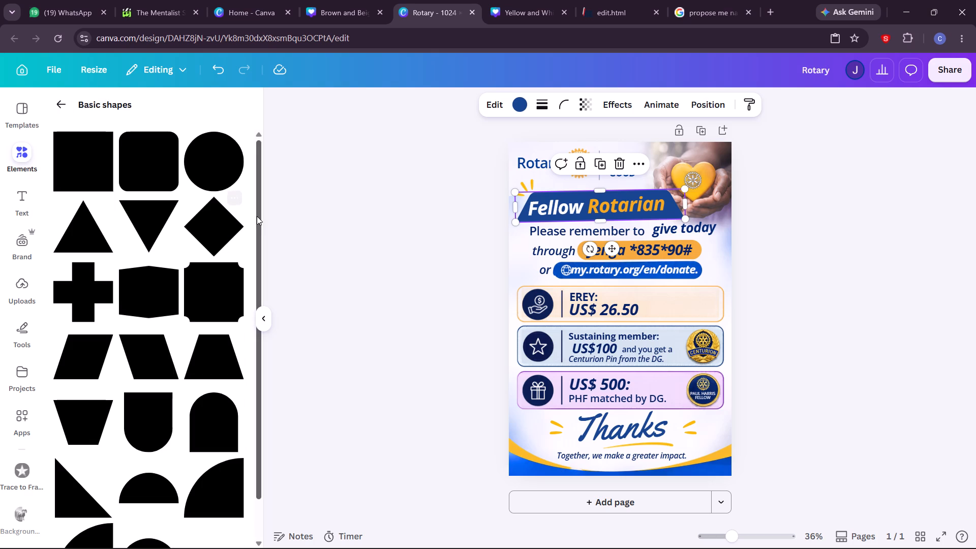
drag(257, 216, 262, 258)
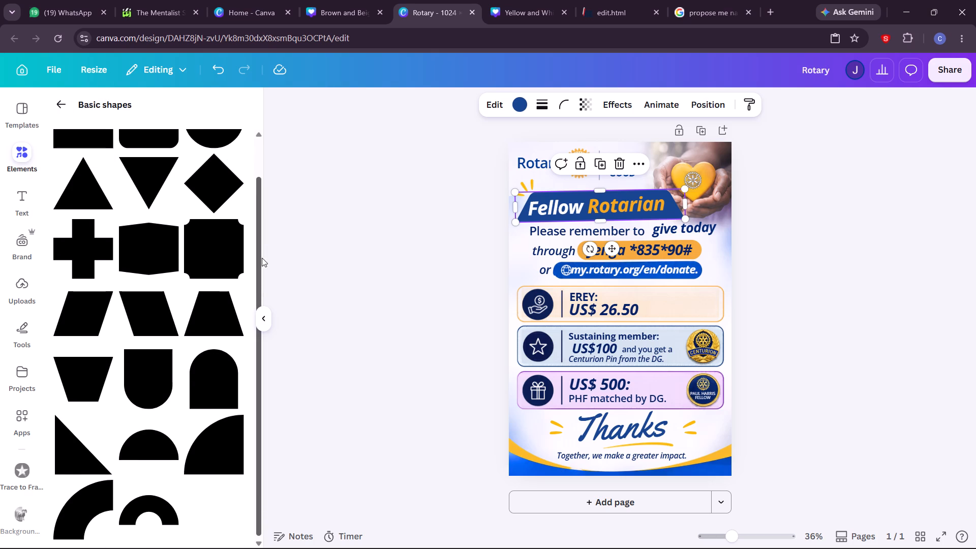
drag(262, 258, 254, 211)
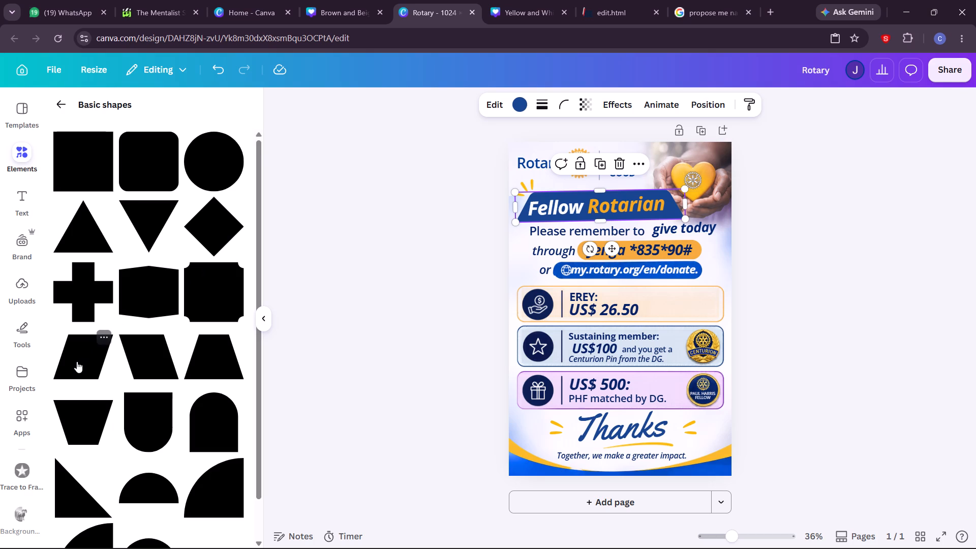
click(77, 361)
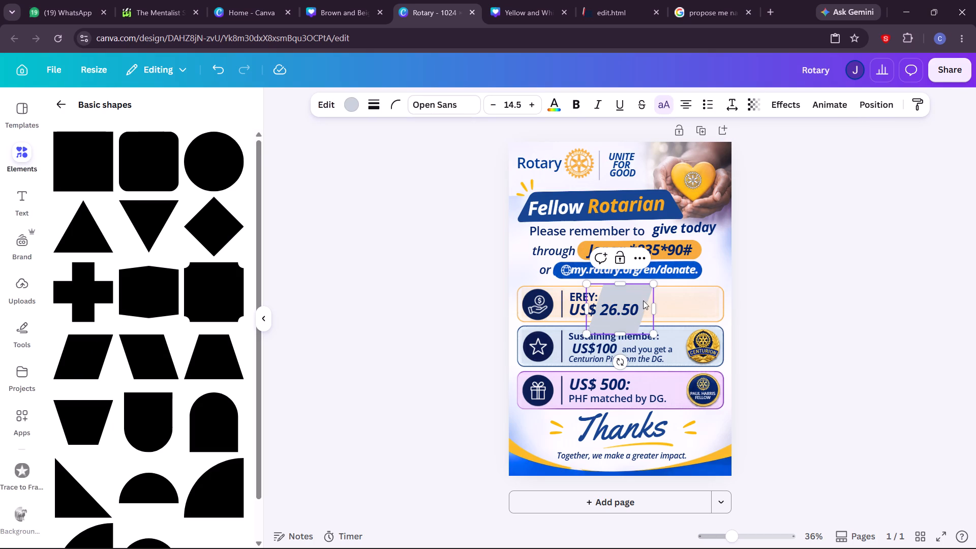
Move the grey parallelogram up over the Fellow Rotarian heading and widen it toward the heart photo.
click(643, 287)
drag(643, 294, 616, 214)
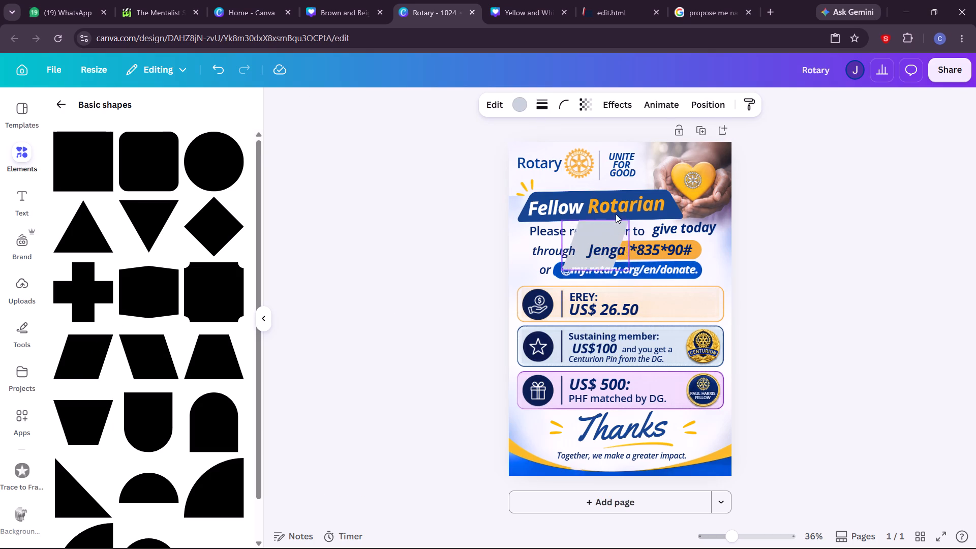
drag(616, 214, 615, 196)
drag(628, 211, 668, 211)
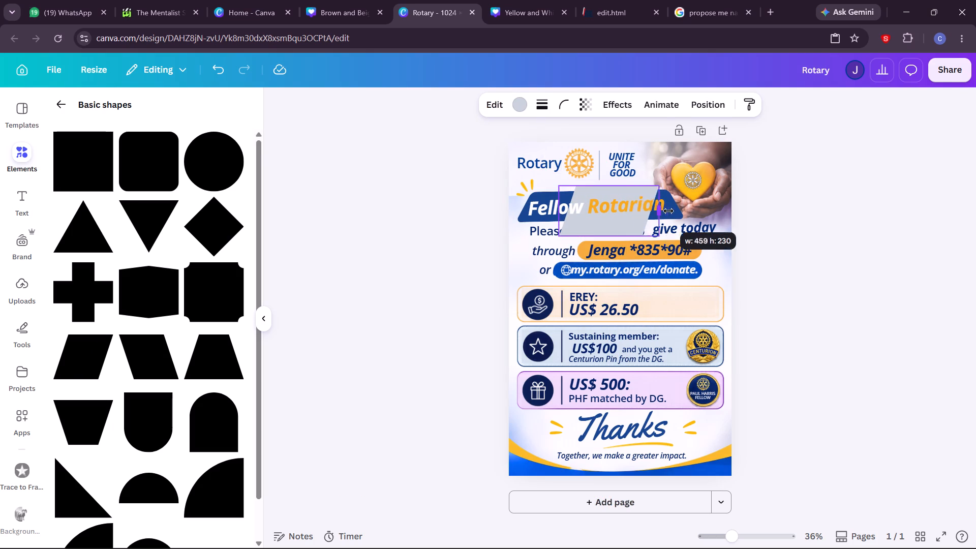
drag(668, 211, 669, 208)
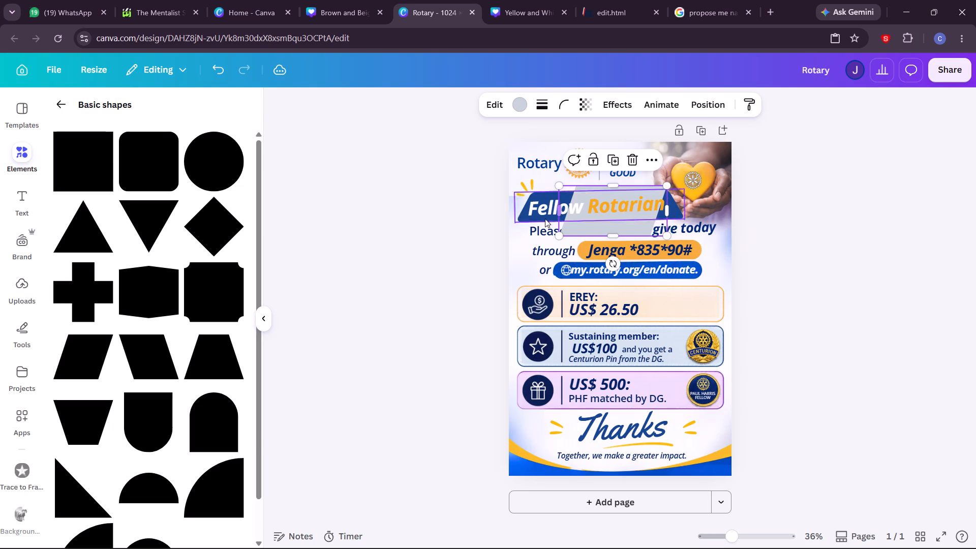
Move the old blue trapezoid banner off the poster.
drag(525, 222, 260, 225)
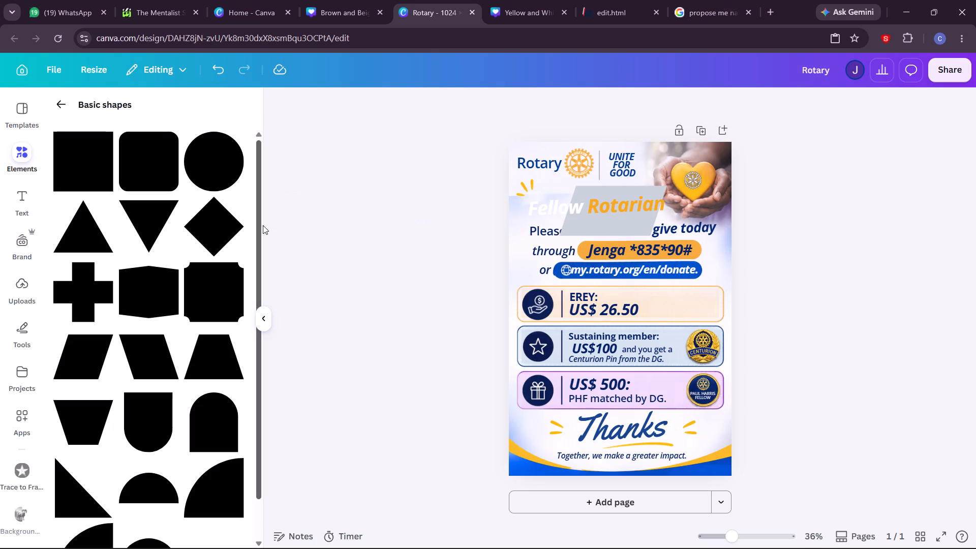
Resize and position the grey parallelogram behind the whole Fellow Rotarian heading, about 787 wide and 127 high.
drag(583, 222, 570, 215)
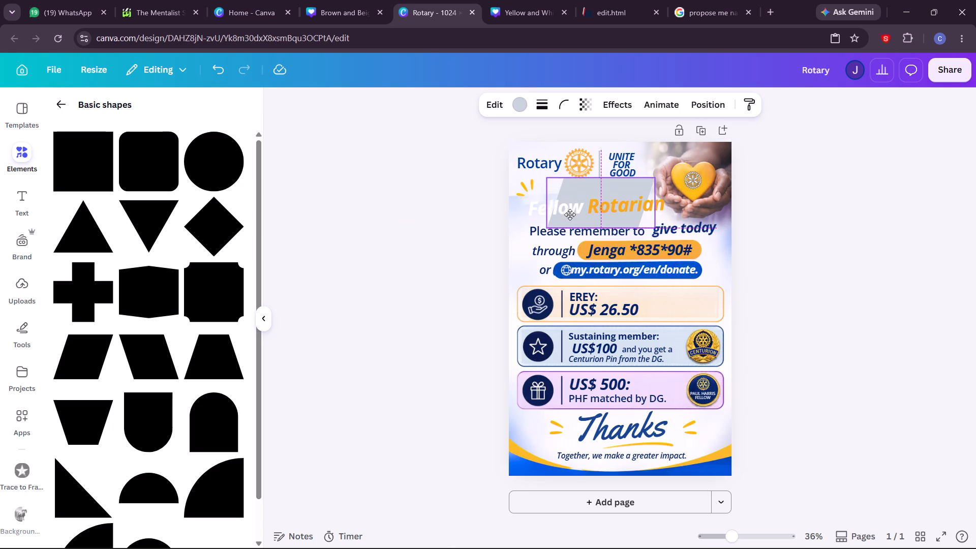
drag(570, 215, 568, 214)
click(600, 171)
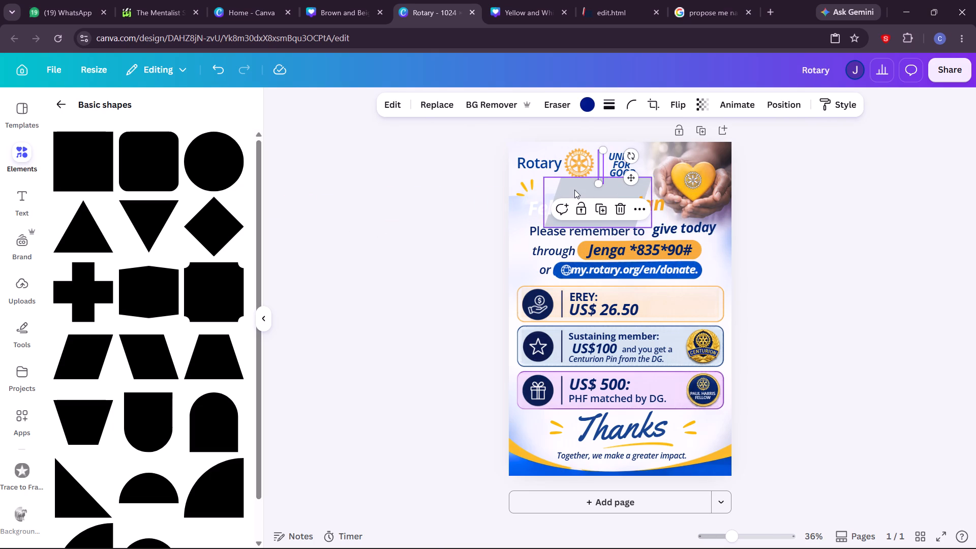
click(574, 190)
drag(599, 176, 598, 188)
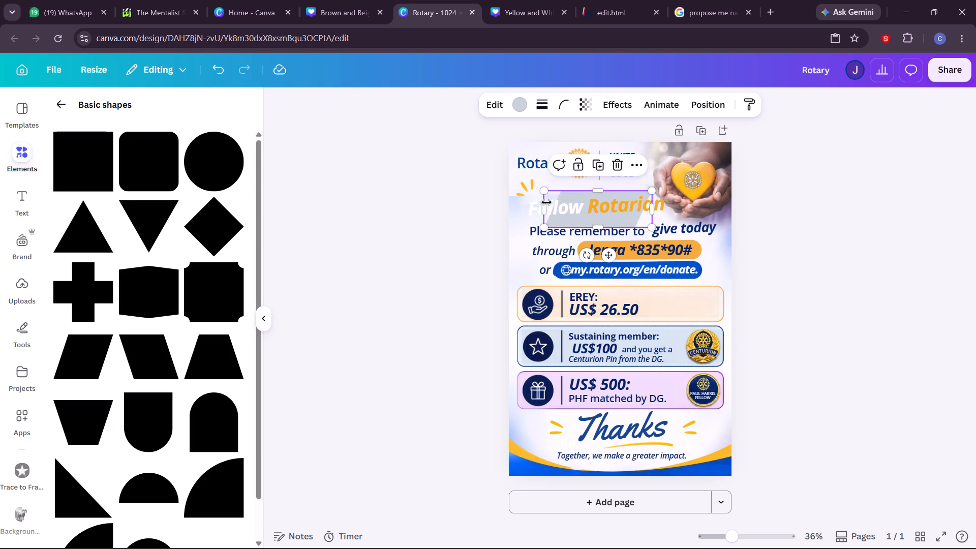
drag(544, 207, 522, 209)
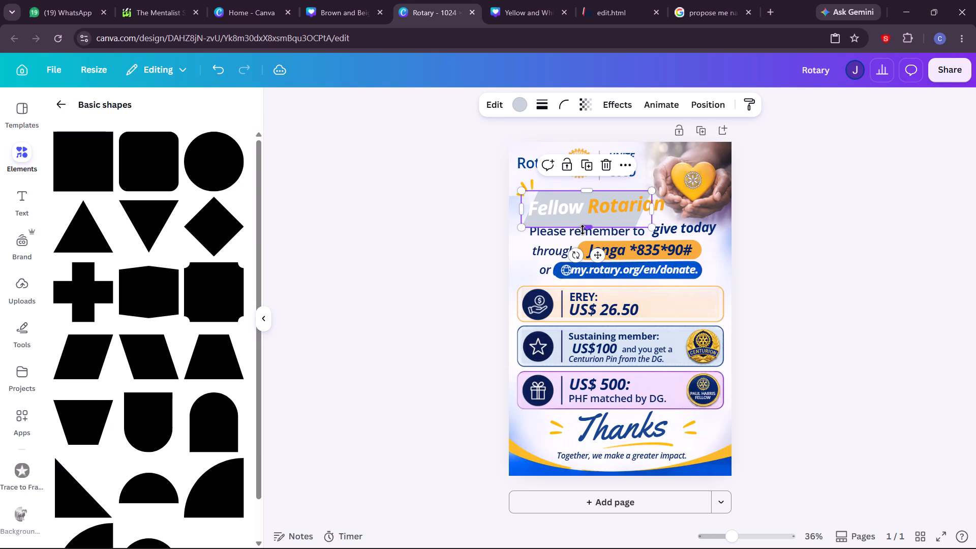
drag(585, 230, 585, 221)
drag(521, 204, 511, 203)
drag(652, 206, 683, 208)
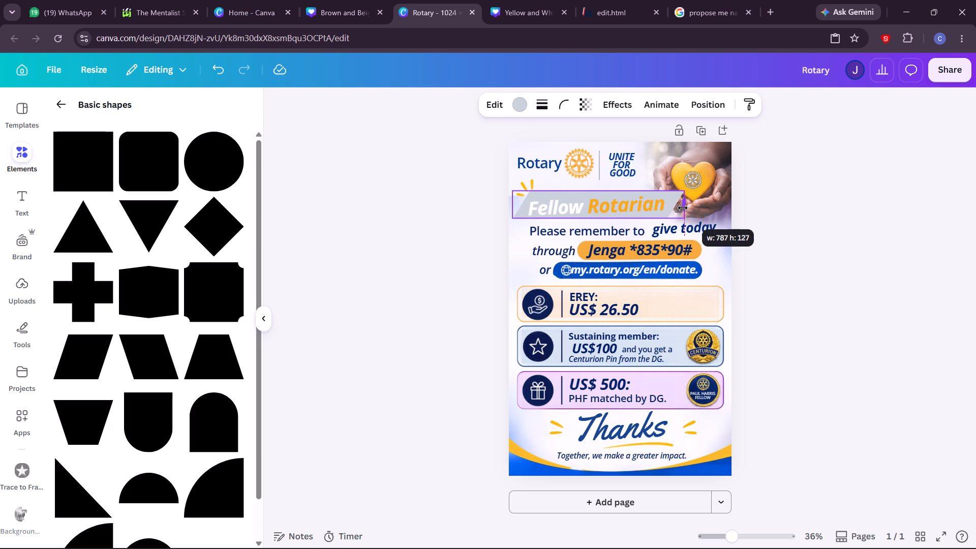
drag(683, 208, 683, 208)
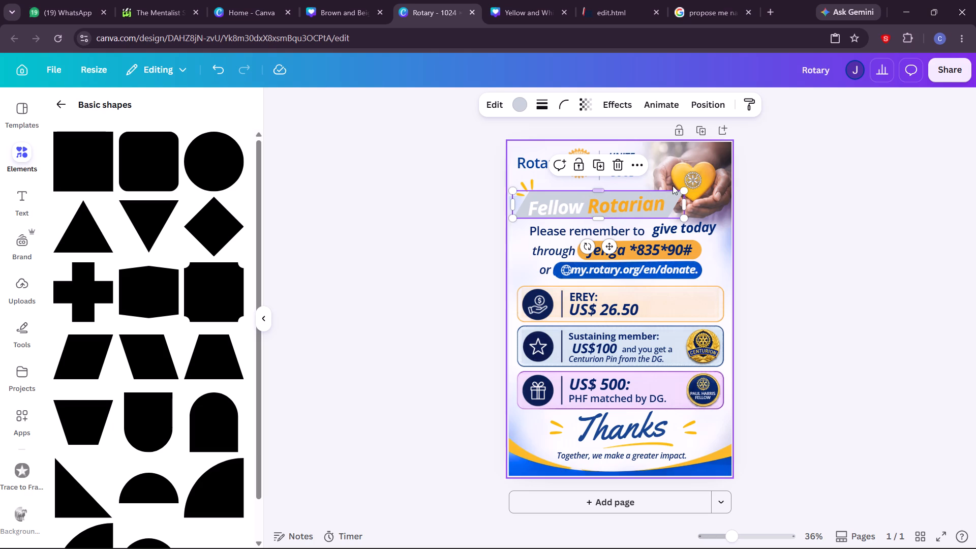
click(673, 204)
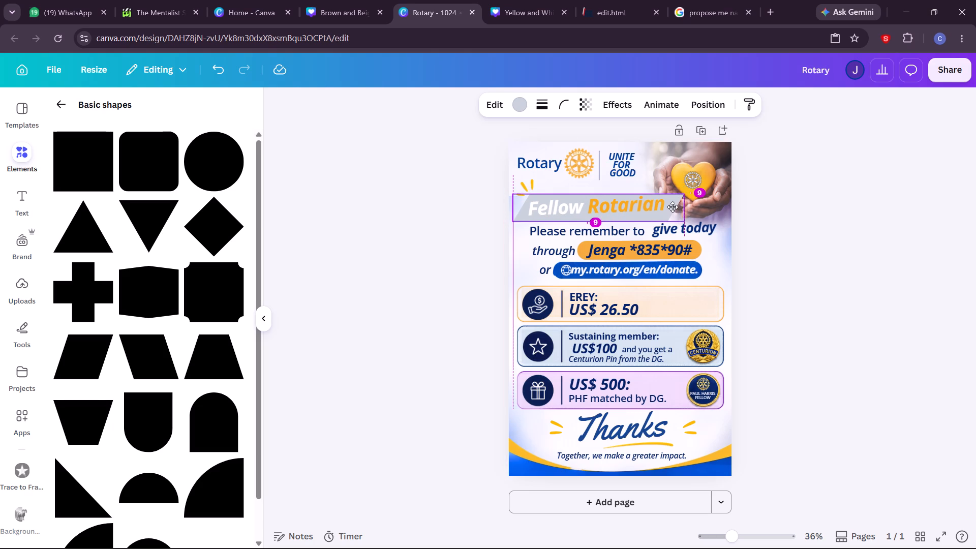
Recolour the grey parallelogram with the medium blue already used in the design for the old banner.
click(520, 107)
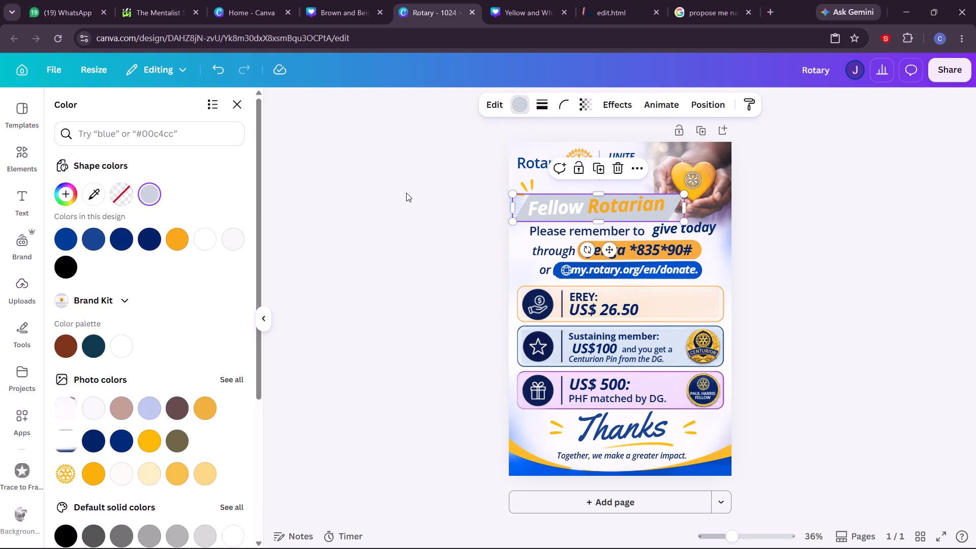
click(93, 234)
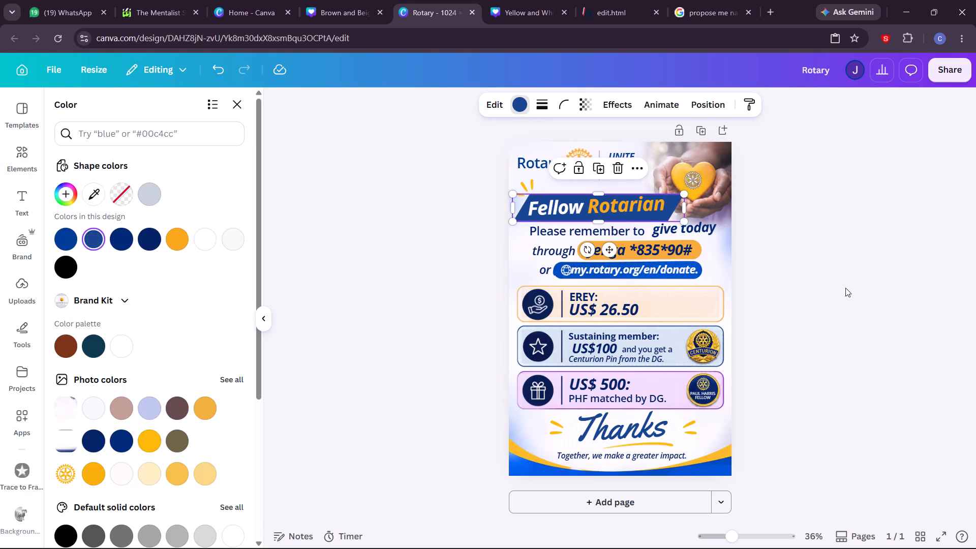
click(975, 292)
click(863, 260)
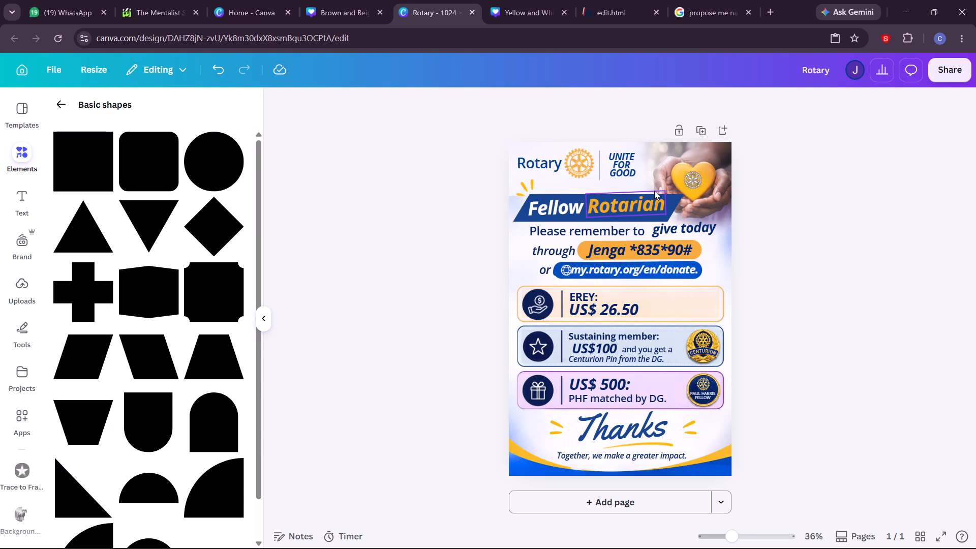
Rotate the blue parallelogram banner to about -4° to match the tilt of the Fellow Rotarian heading.
click(668, 218)
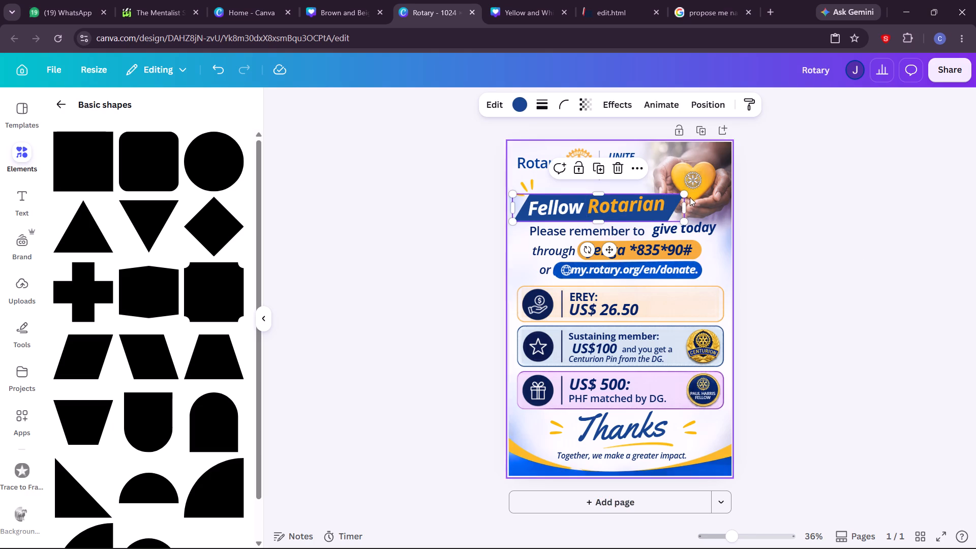
click(586, 253)
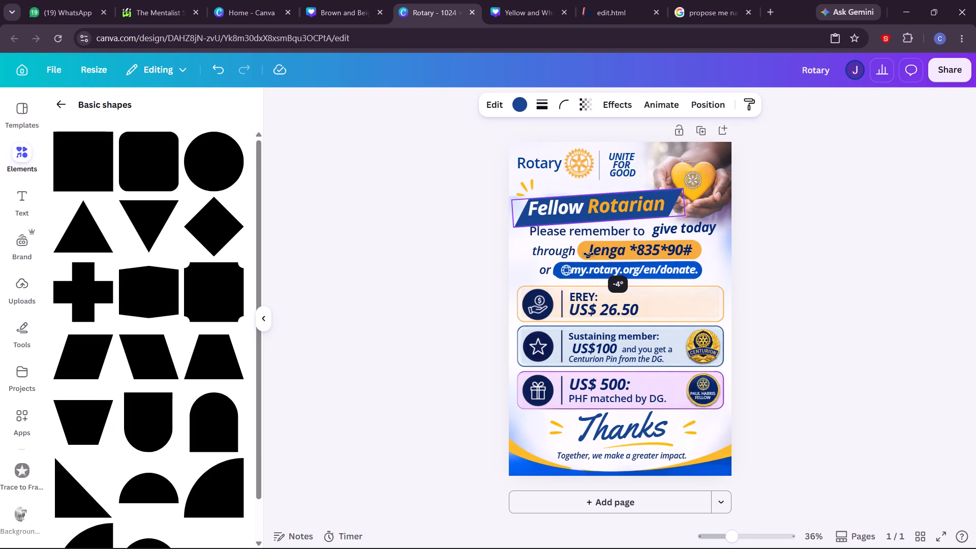
click(771, 250)
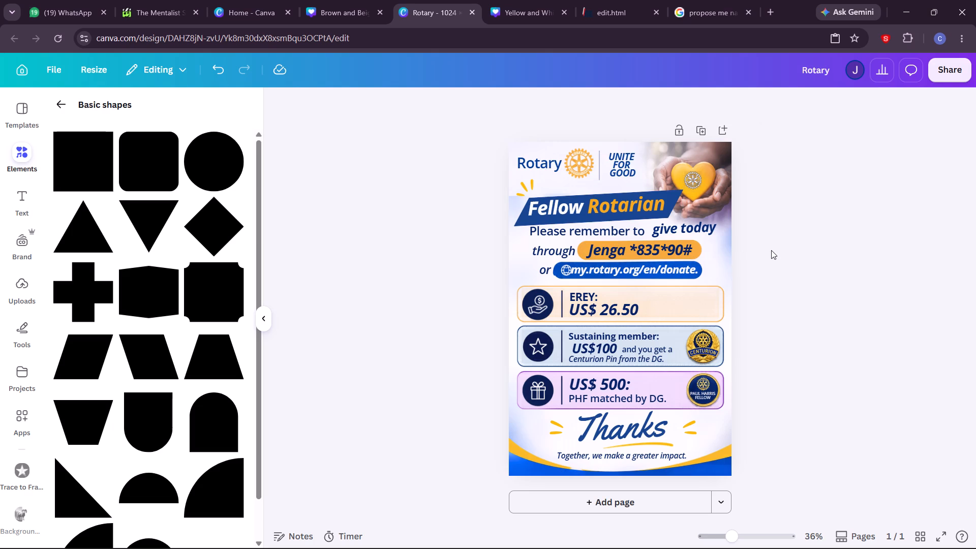
Hide the shape library and review the whole poster with nothing selected.
click(400, 295)
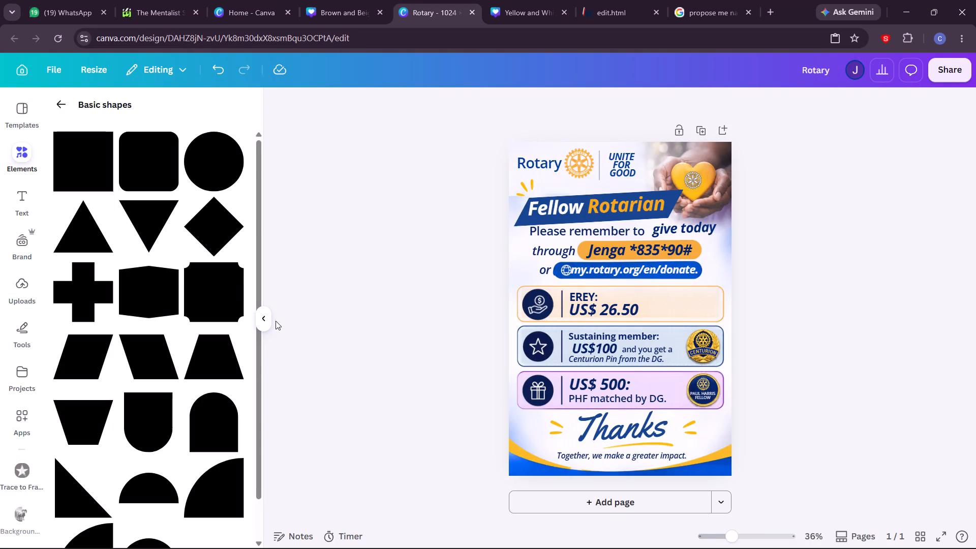
click(270, 321)
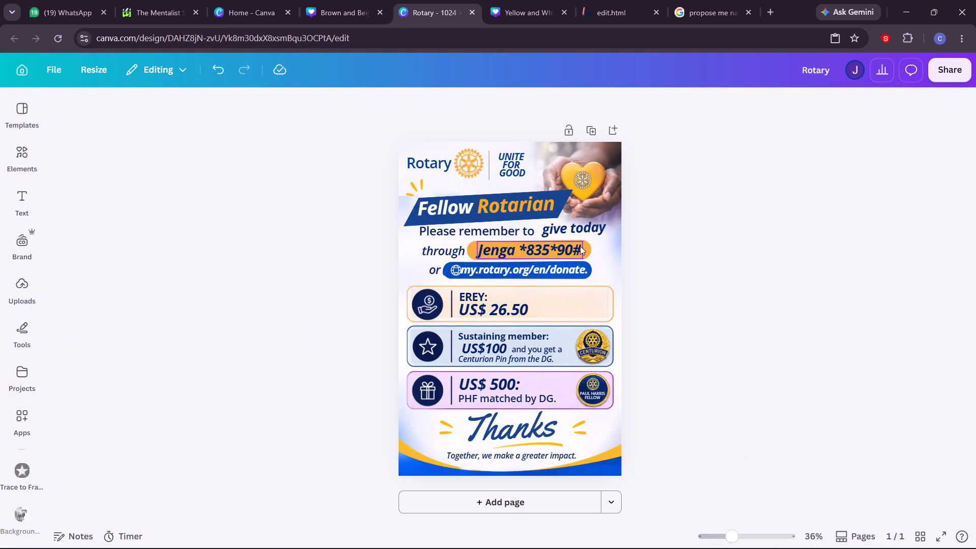
click(768, 241)
Open the download settings for the finished Rotary poster.
click(60, 70)
click(80, 356)
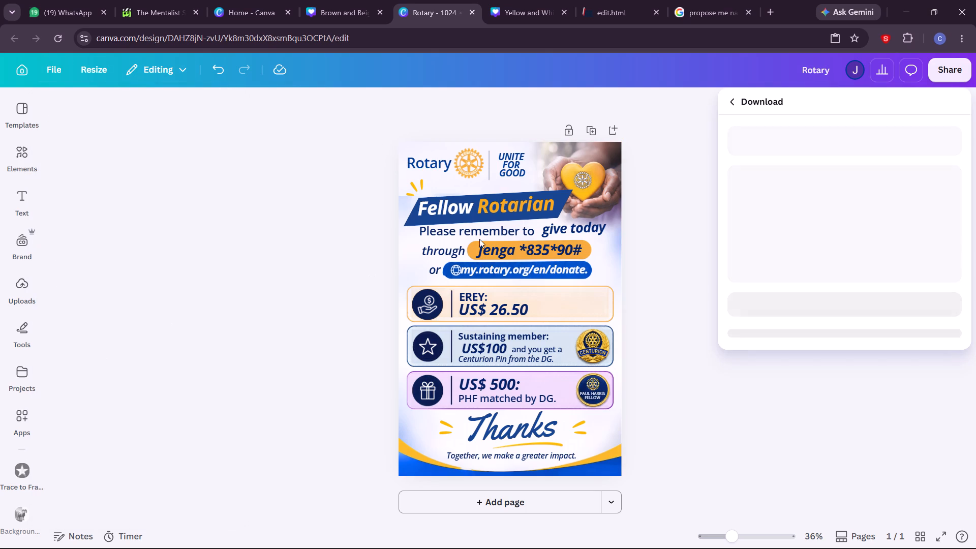
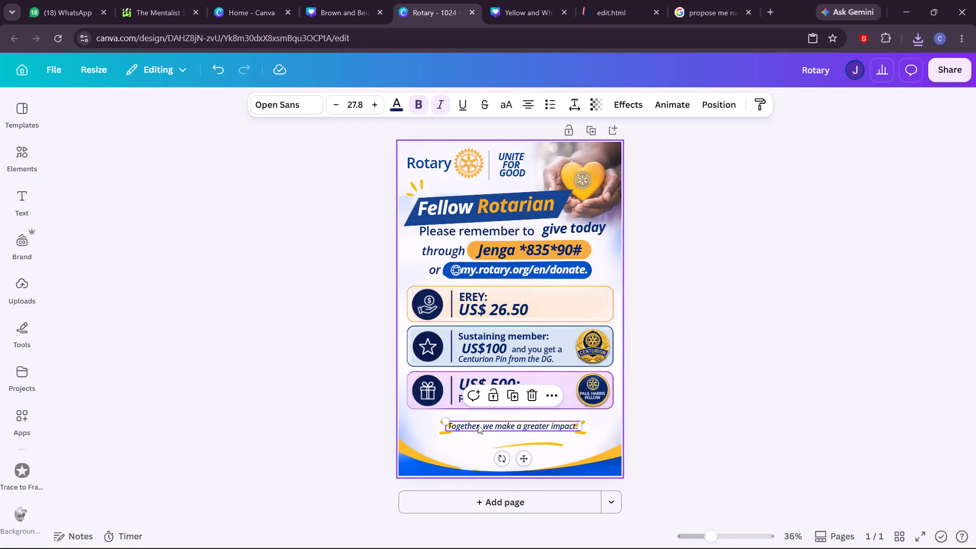
Space the yellow accent strokes evenly around the "Together, we make a greater impact." tagline and centre the tagline and its underline between them.
drag(441, 428, 433, 430)
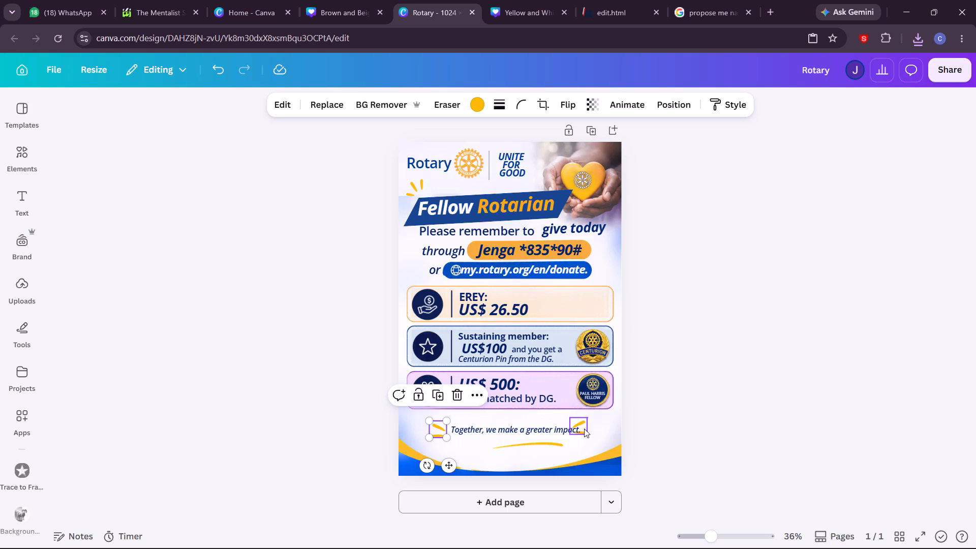
drag(584, 429, 593, 428)
drag(538, 449, 521, 450)
click(708, 413)
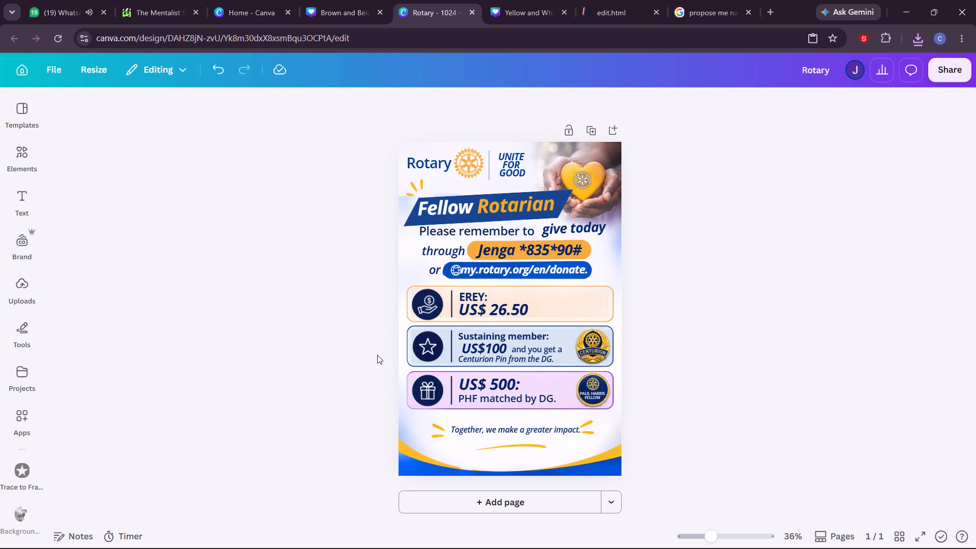
click(515, 430)
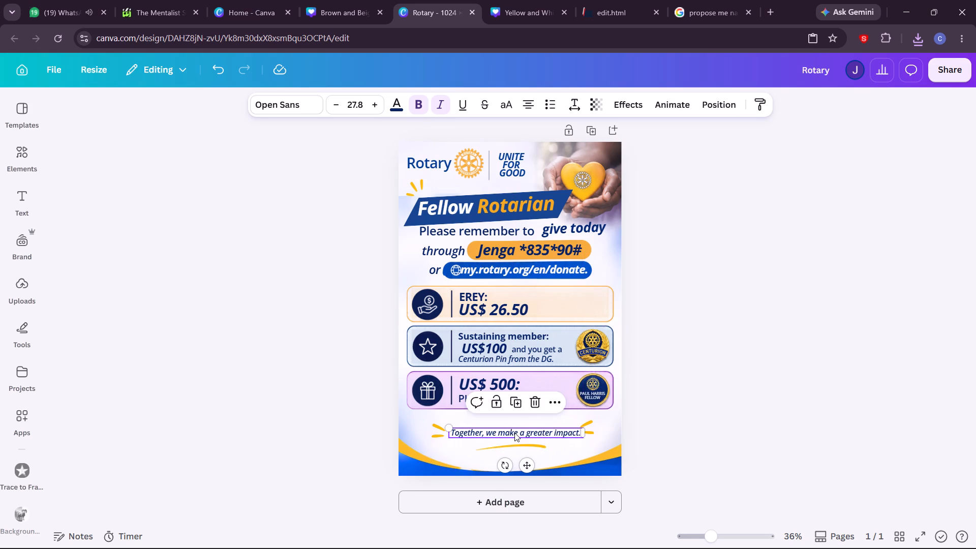
click(514, 433)
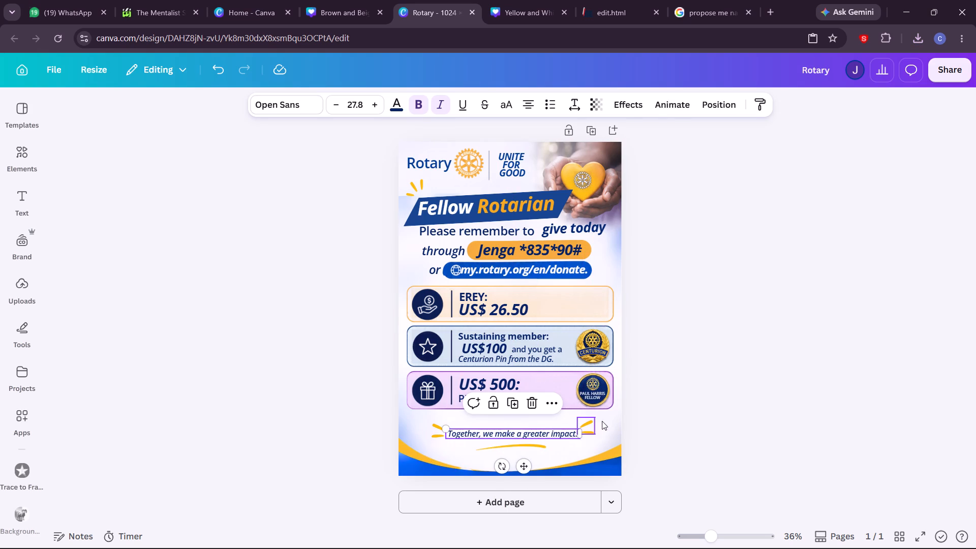
drag(589, 428, 593, 432)
click(724, 409)
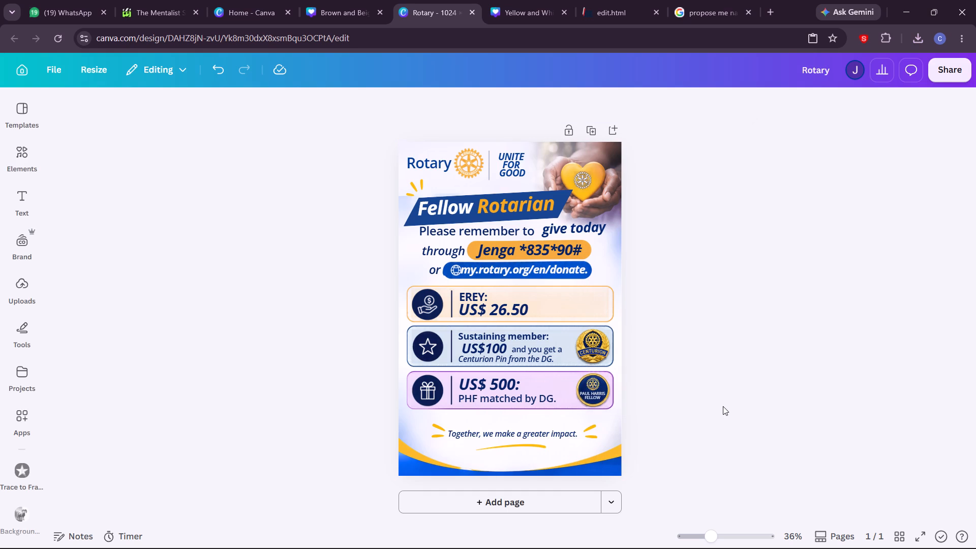
Open the download settings for the finished poster.
click(49, 70)
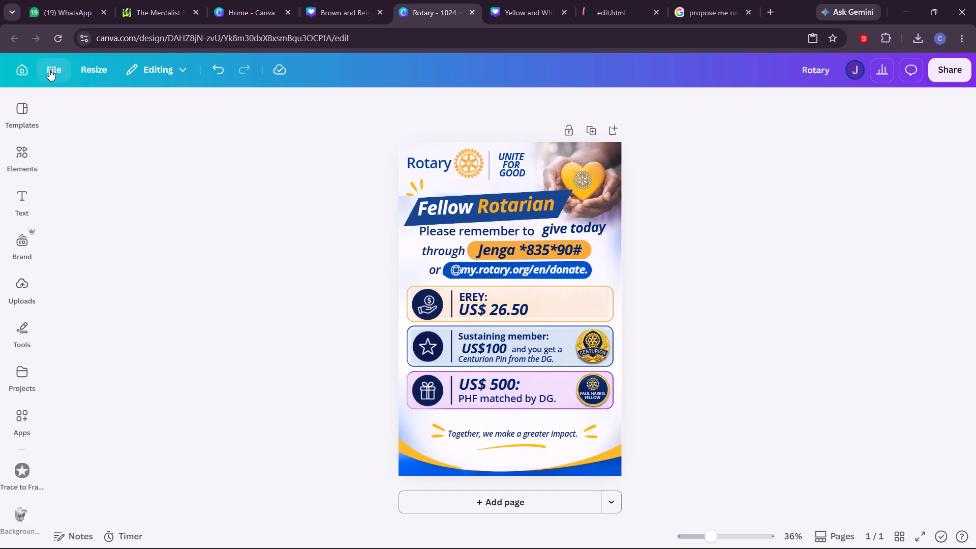
click(140, 363)
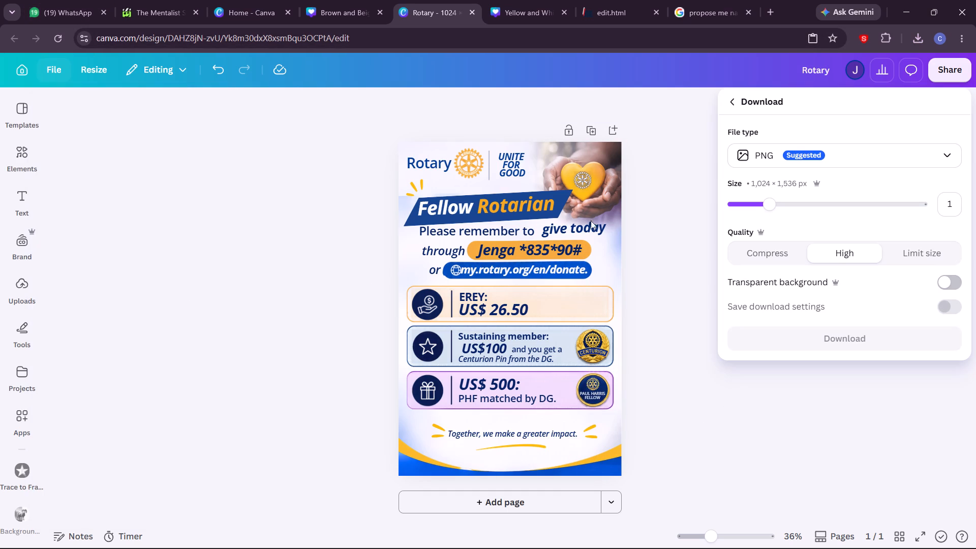
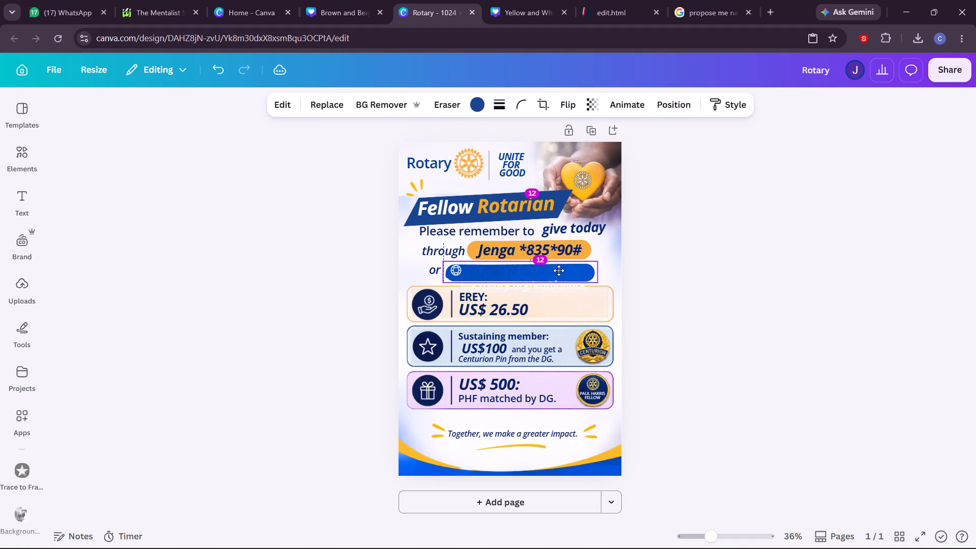
Move the blue rounded bar with the globe icon beside the word "or" off the poster page.
drag(559, 270, 844, 273)
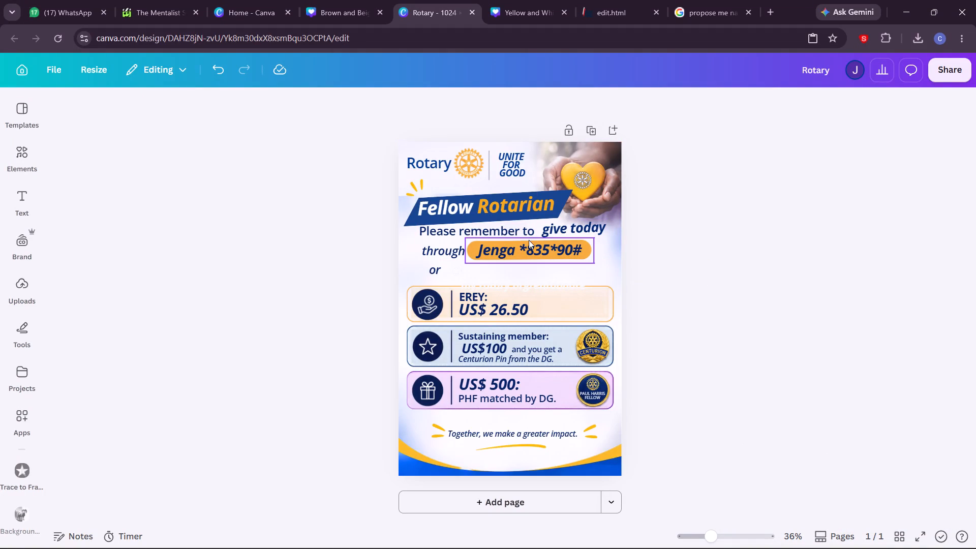
Duplicate the orange rounded bar behind "Jenga *835*90#" and place the copy directly below it, in line with the word "or".
click(472, 249)
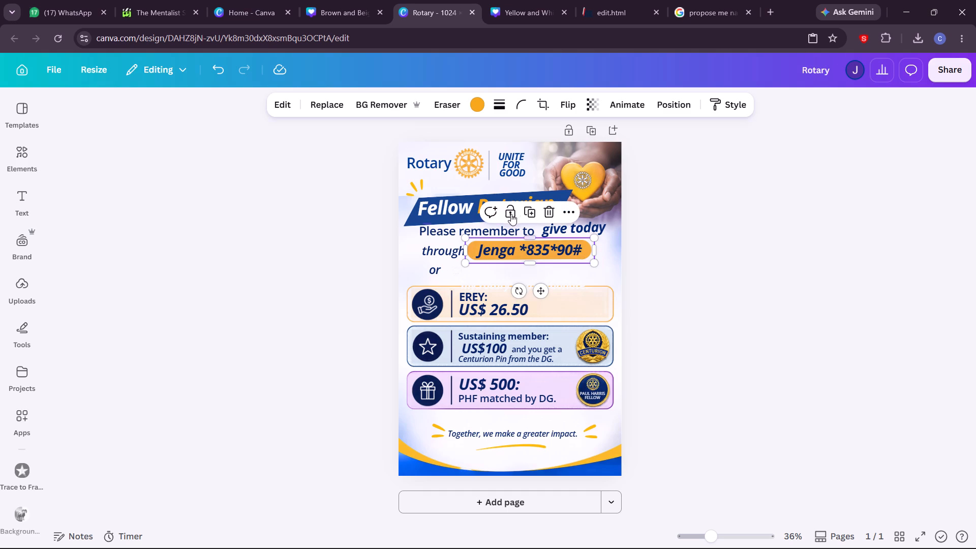
click(530, 209)
drag(532, 252, 525, 270)
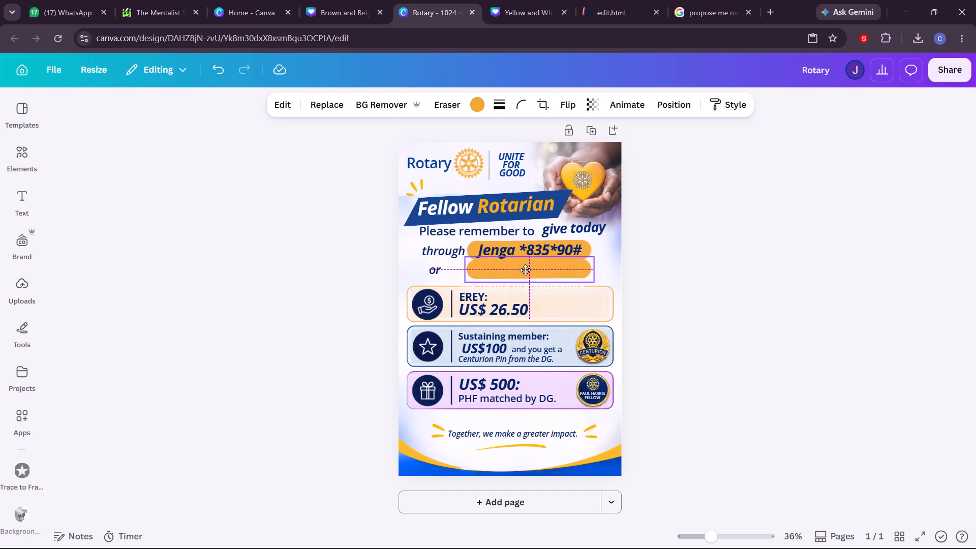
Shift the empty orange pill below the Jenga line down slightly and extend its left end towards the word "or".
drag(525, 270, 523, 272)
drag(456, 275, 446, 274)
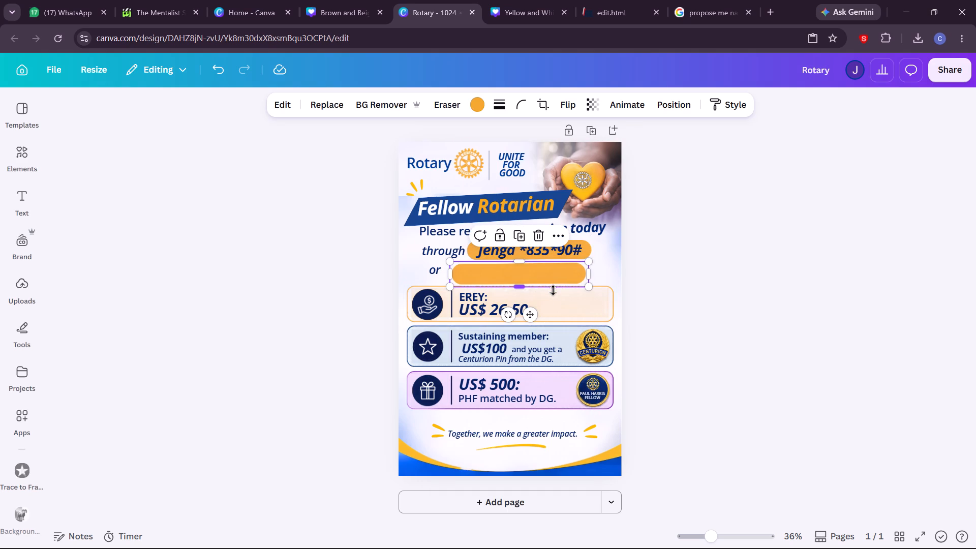
Move the white website address text up onto the empty pill beside the word "or".
click(554, 292)
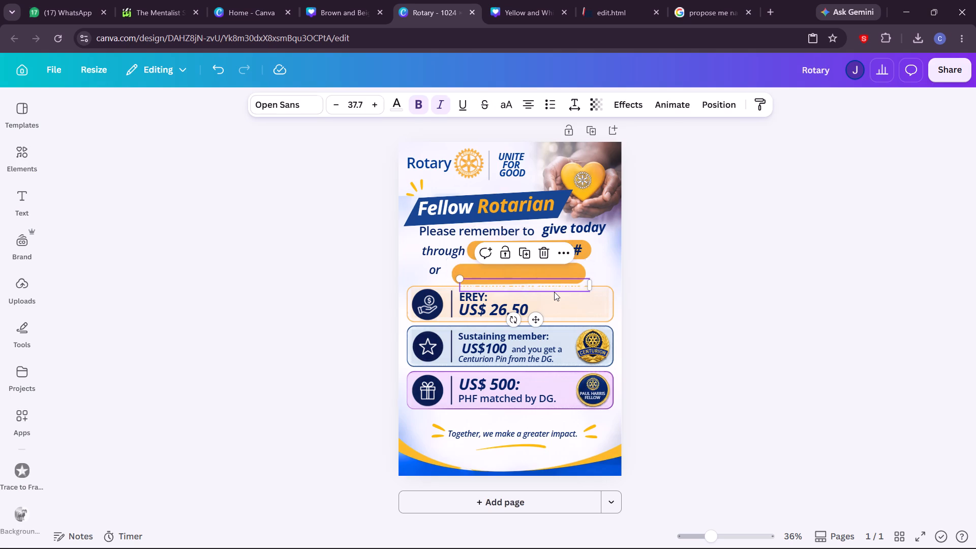
drag(535, 321, 529, 308)
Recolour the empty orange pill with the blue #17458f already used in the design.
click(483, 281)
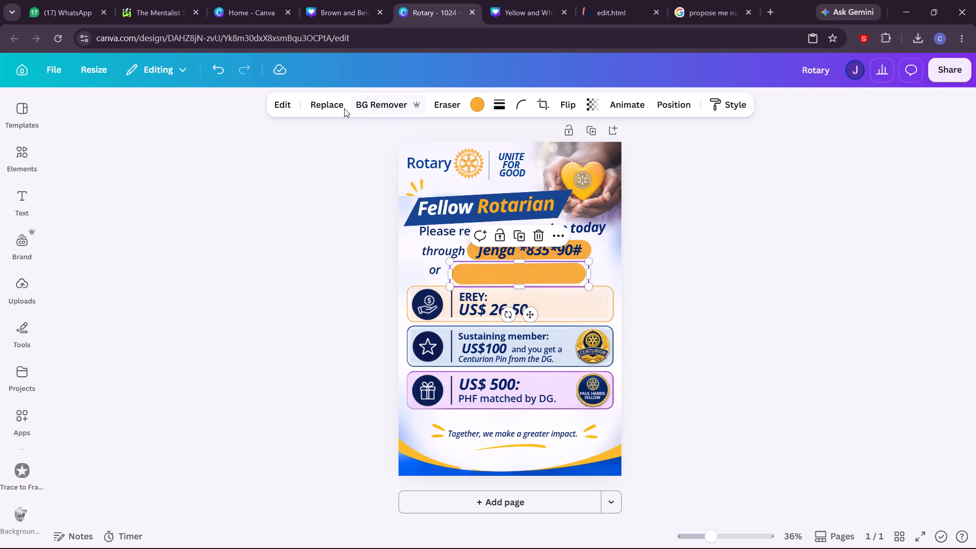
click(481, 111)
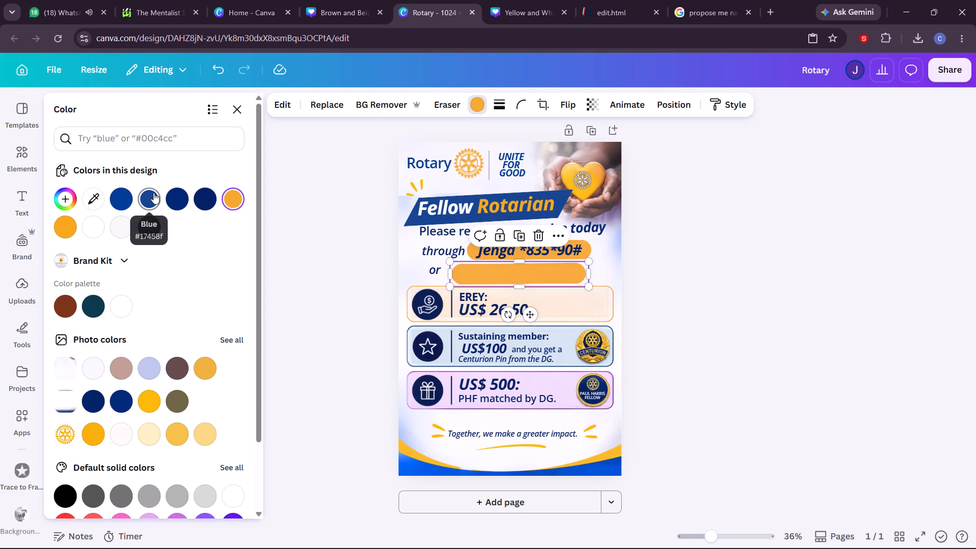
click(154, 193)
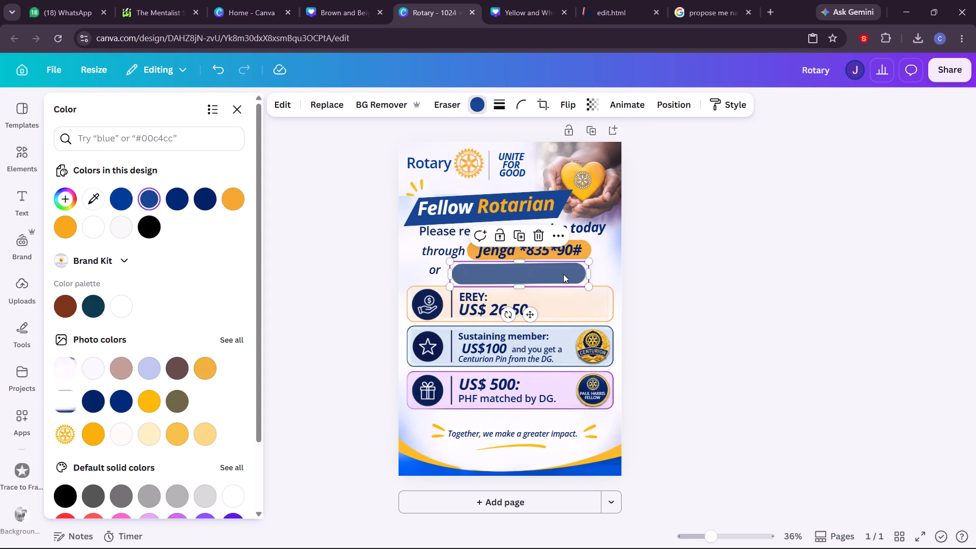
Remove the recoloured image pill from behind the website address by moving it completely off the poster.
drag(564, 274, 559, 293)
click(556, 291)
drag(556, 291, 560, 294)
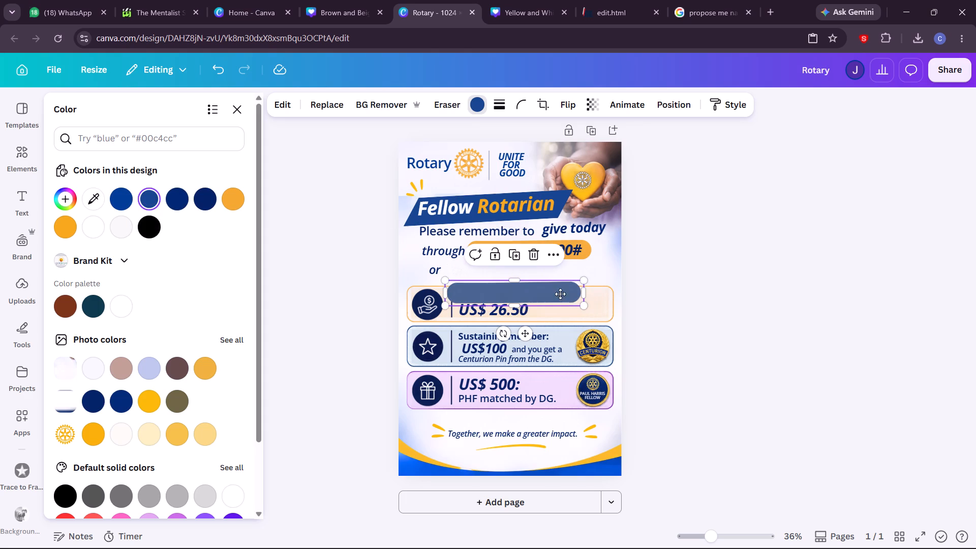
drag(560, 294, 665, 311)
drag(565, 291, 747, 301)
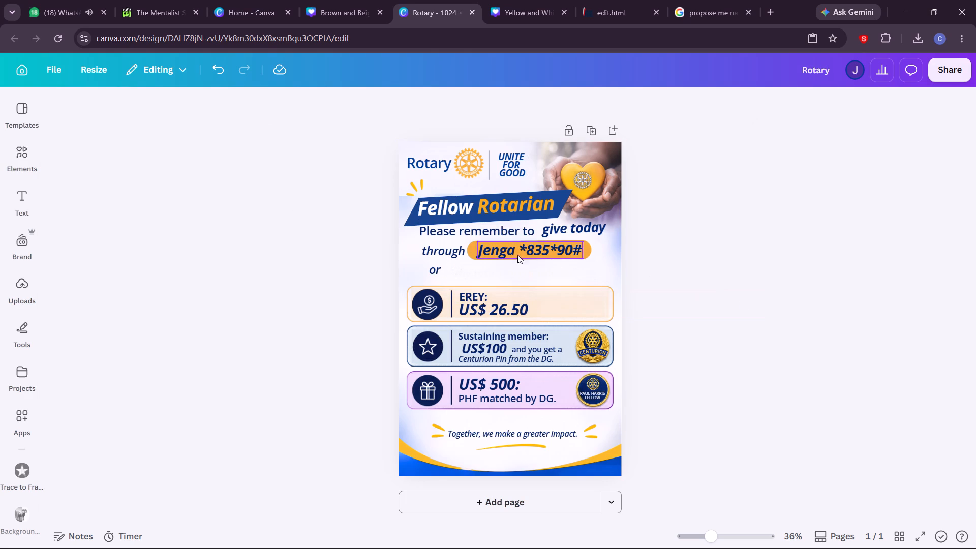
Add a rounded square from the basic shapes to the poster.
click(518, 278)
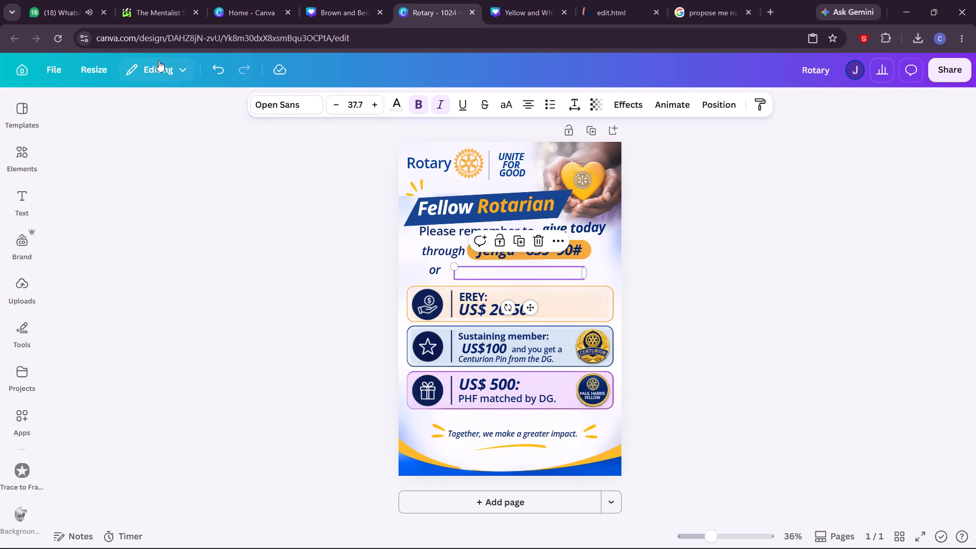
click(27, 156)
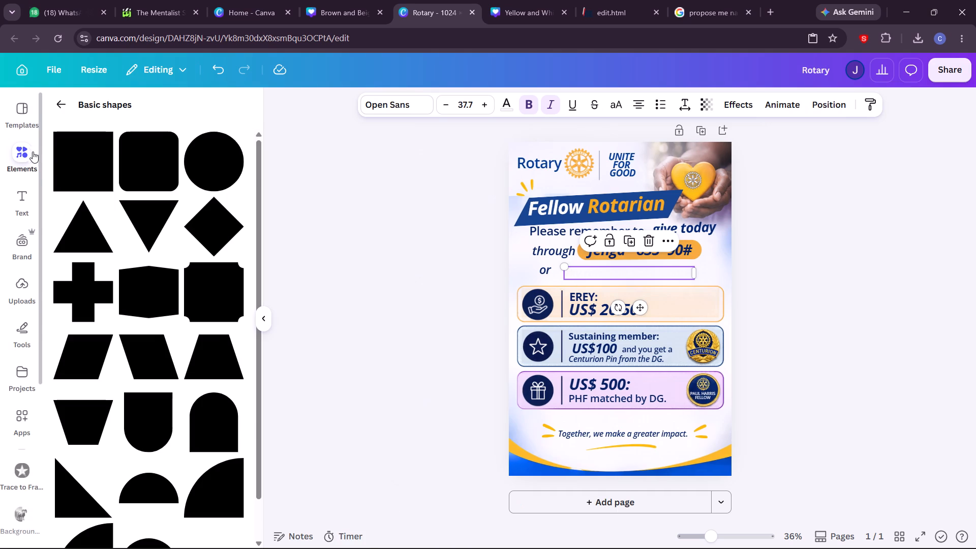
scroll(154, 173, up, 2)
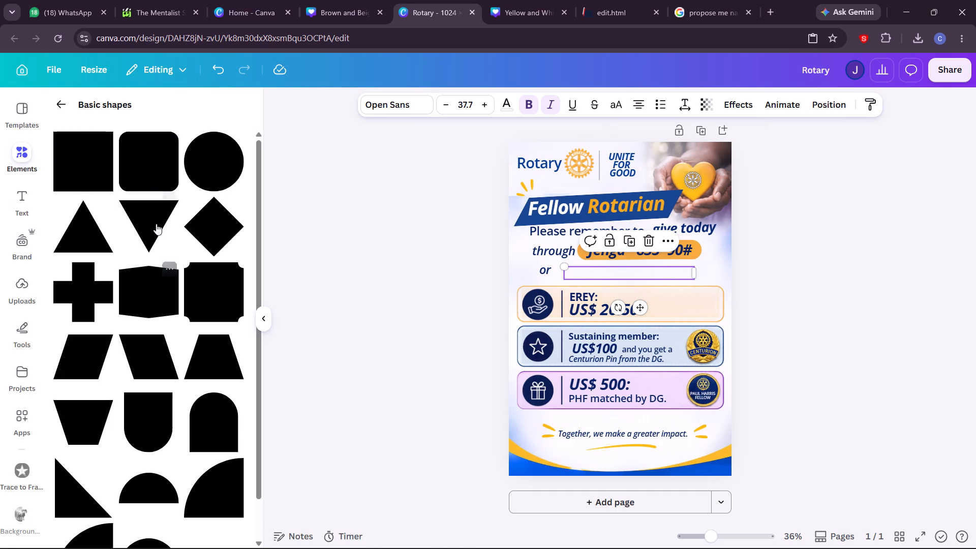
scroll(177, 306, down, 3)
scroll(177, 307, up, 7)
click(143, 155)
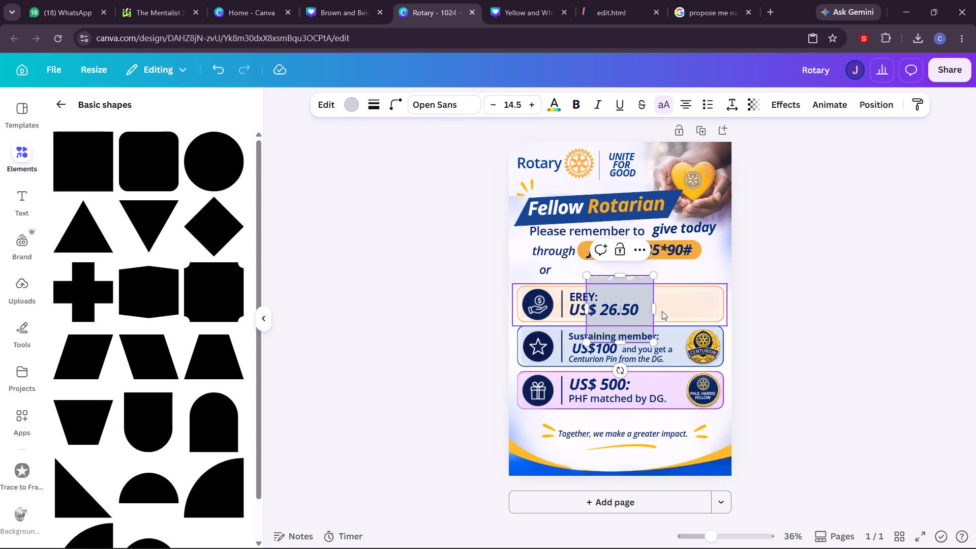
Reshape the grey rounded square into a wide, thin pill and fit it behind the my.rotary.org/en/donate. text.
drag(653, 311, 713, 316)
drag(652, 343, 656, 295)
drag(672, 289, 652, 277)
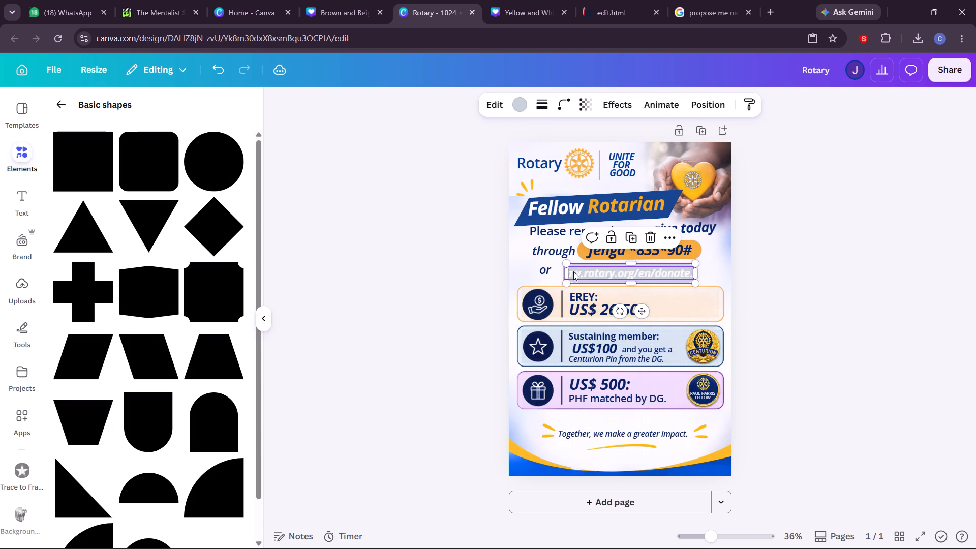
drag(565, 274, 556, 274)
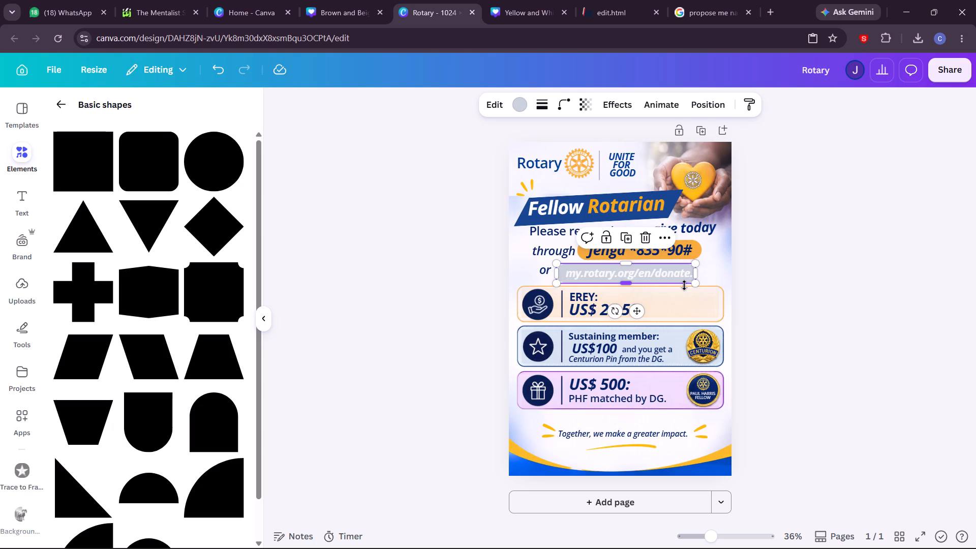
drag(697, 276, 708, 273)
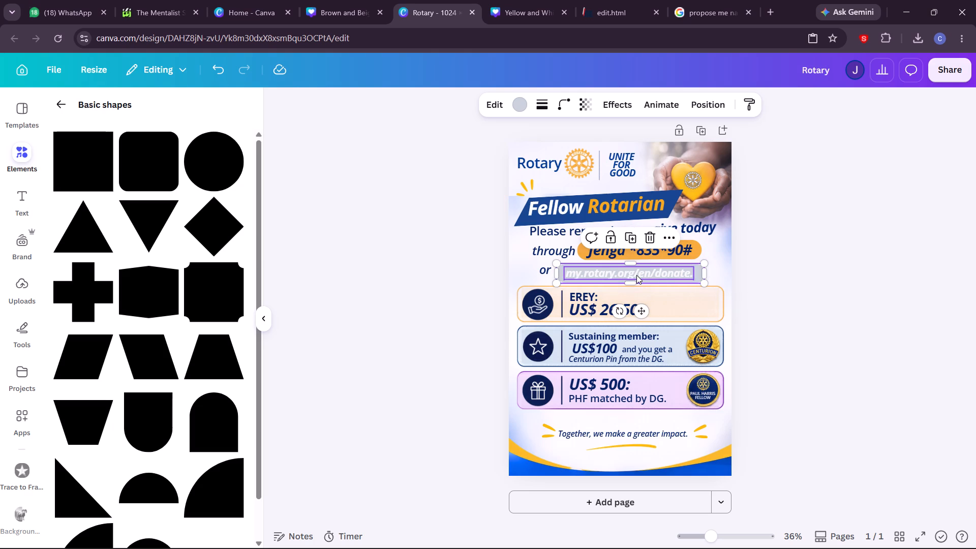
Pull in the grey pill's left end to expose the hidden globe icon, and bring that icon to the front.
drag(554, 271, 548, 271)
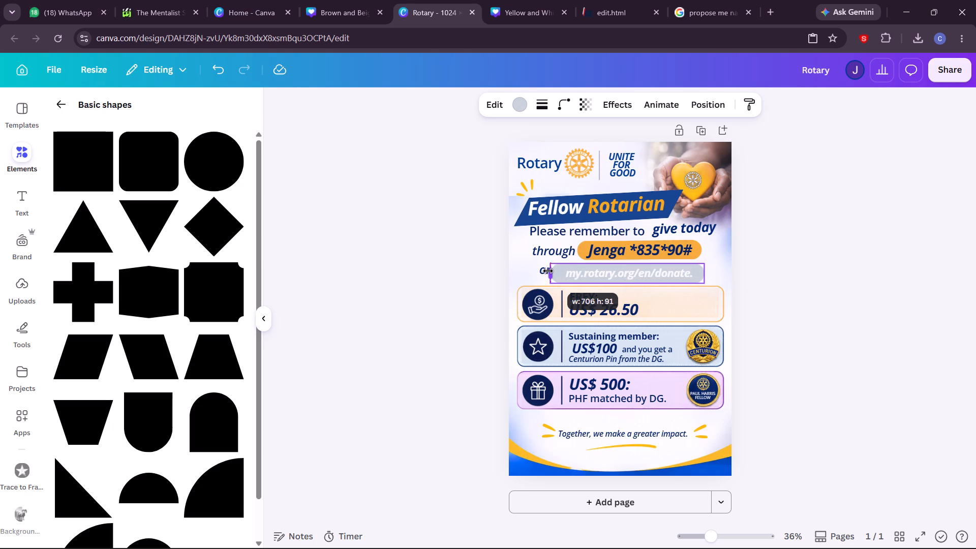
drag(548, 271, 579, 272)
click(562, 272)
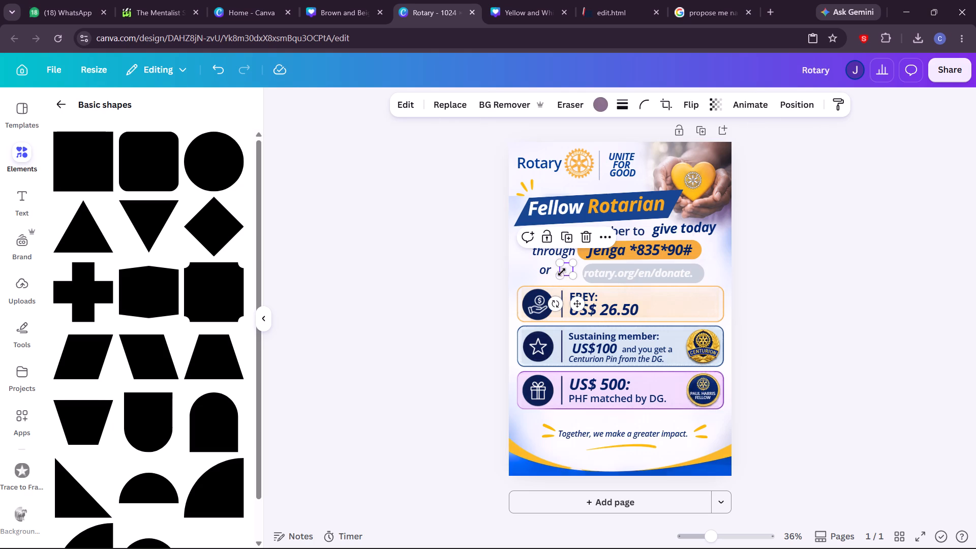
click(603, 238)
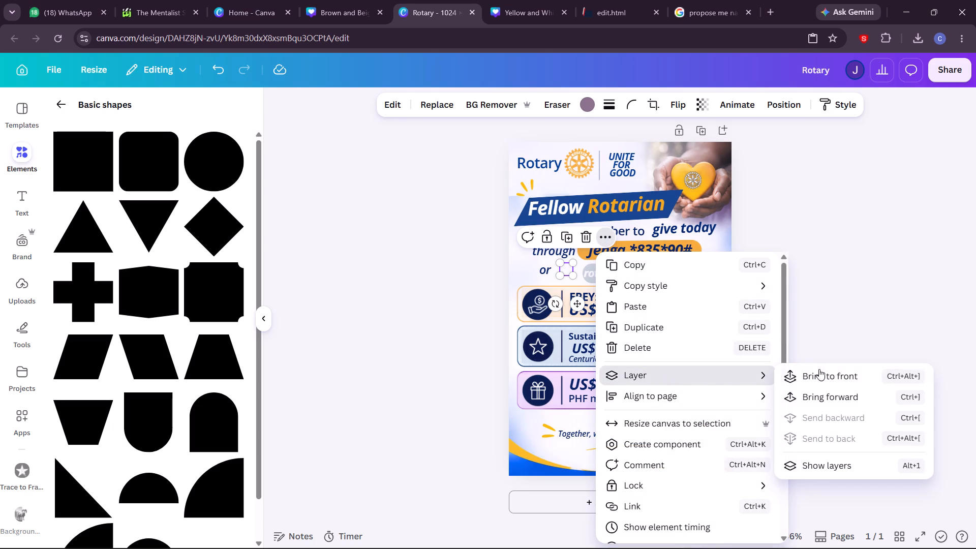
click(820, 369)
click(856, 284)
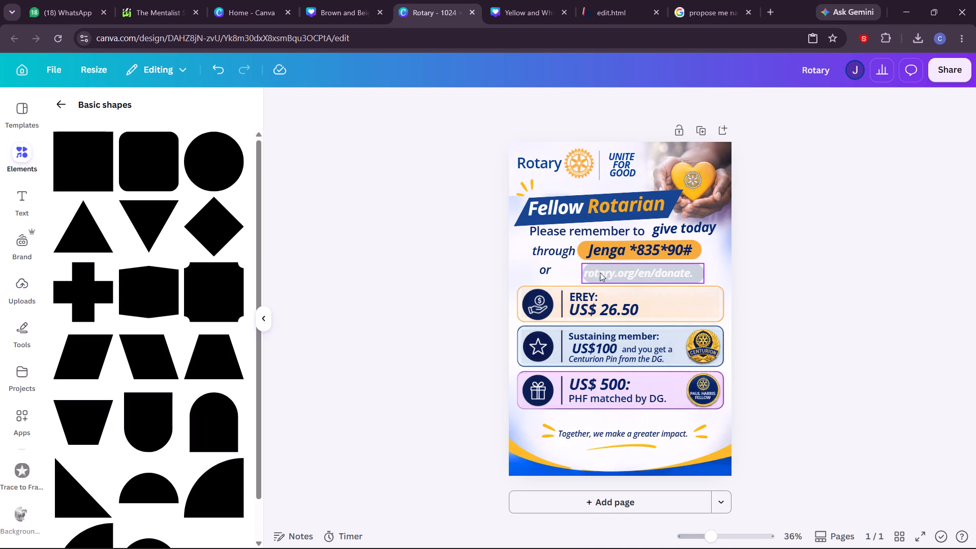
Extend the grey pill's left end beneath the globe icon and arrange the icon and website text side by side on it.
click(703, 278)
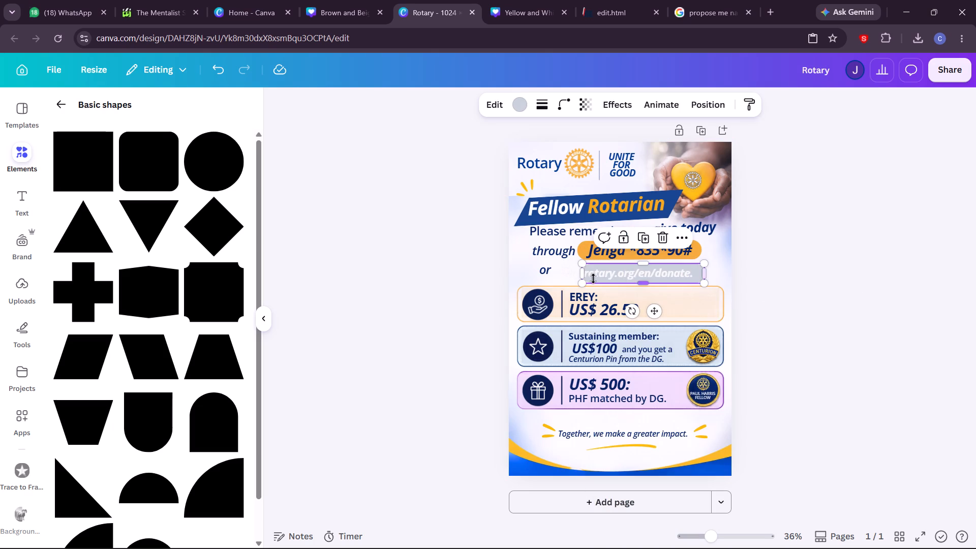
drag(585, 275, 555, 273)
drag(621, 274, 629, 273)
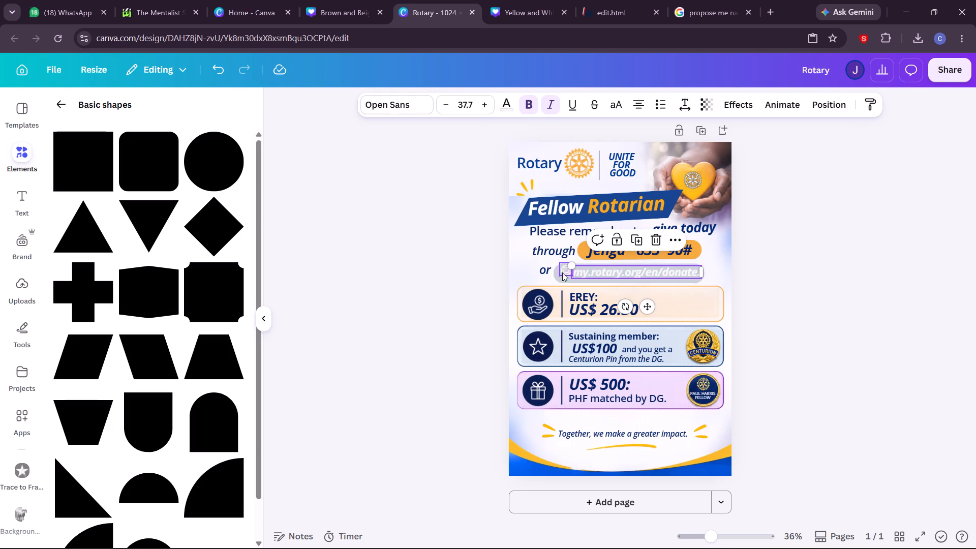
click(561, 272)
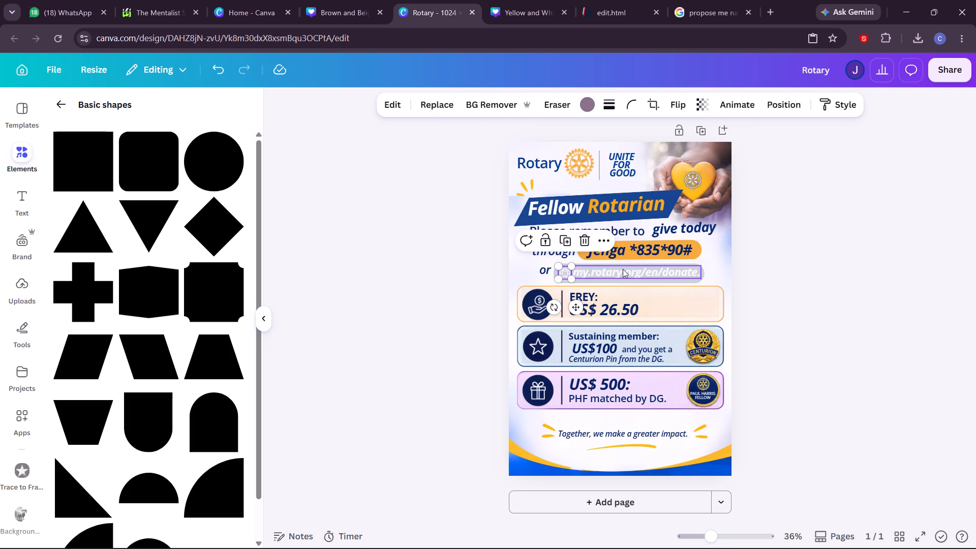
Recolour the grey pill behind the website address with the medium blue of the Fellow Rotarian banner.
click(638, 263)
click(519, 100)
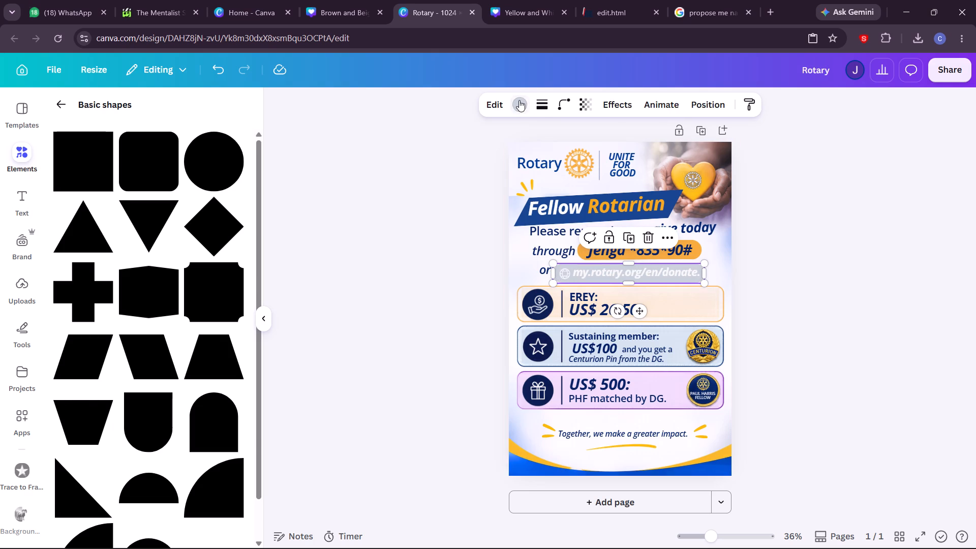
click(147, 194)
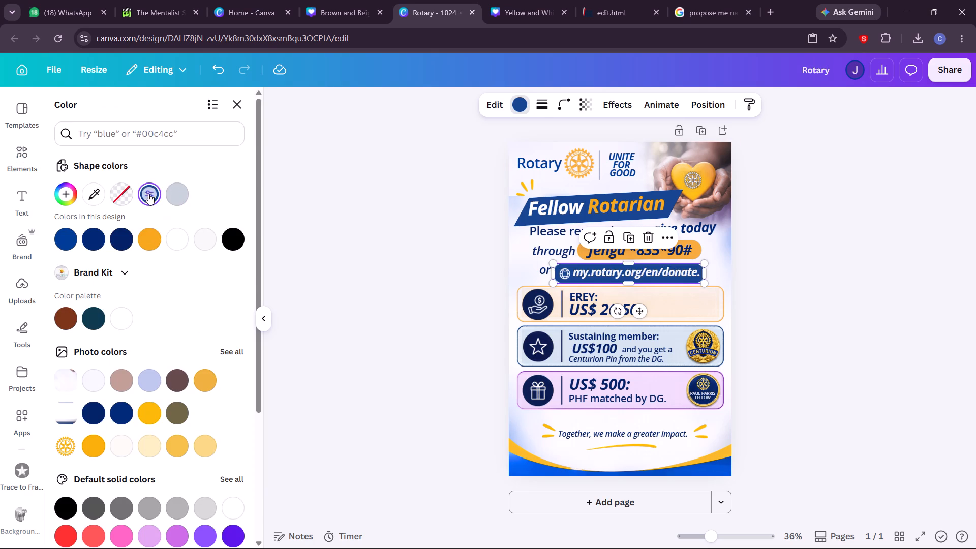
click(818, 266)
Extend the blue pill's right end slightly past the website text and adjust its placement.
click(705, 274)
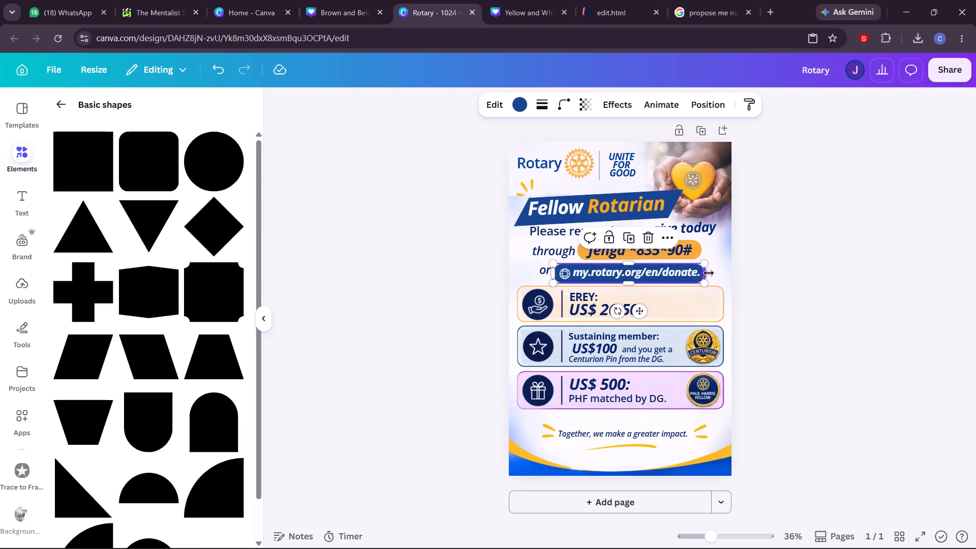
click(640, 307)
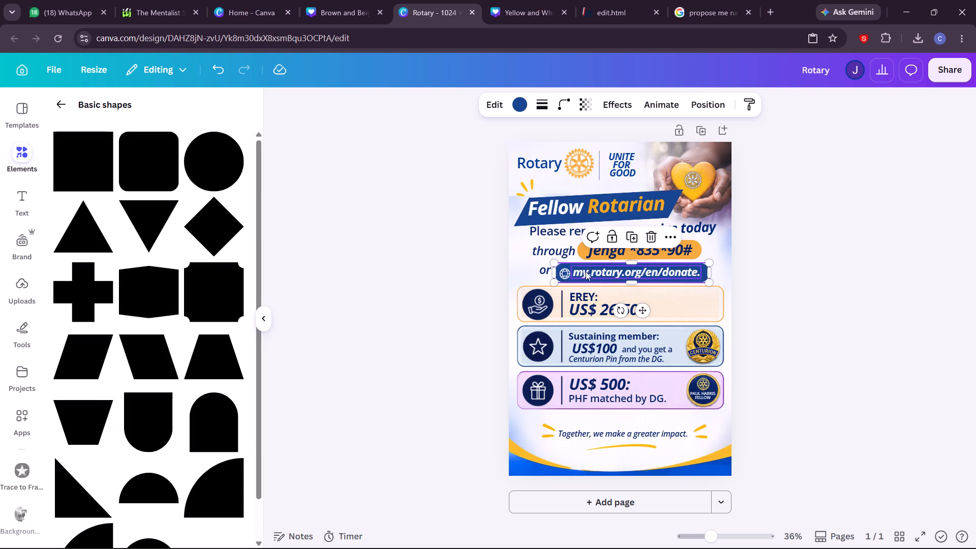
Fine-tune the globe icon's position just before the website address inside the blue pill, and deselect it.
click(563, 274)
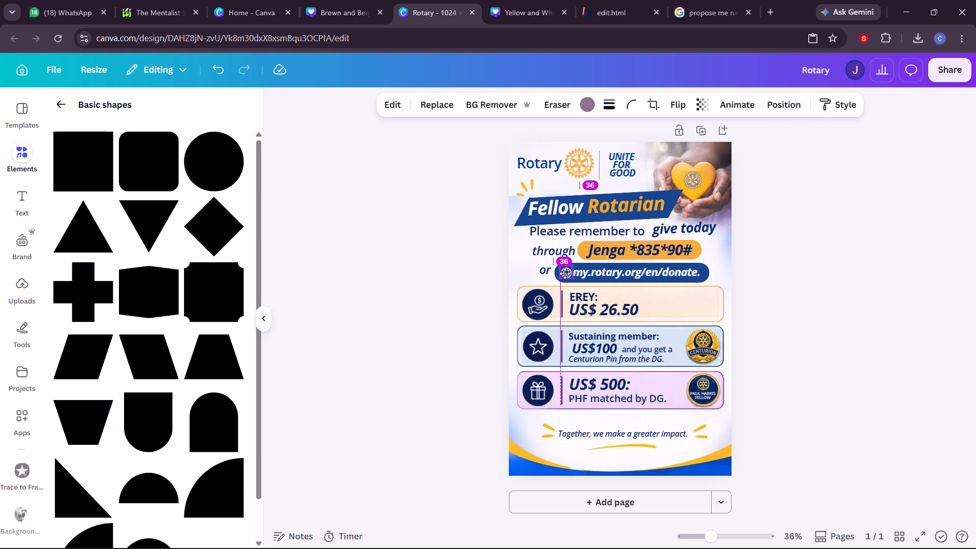
click(836, 279)
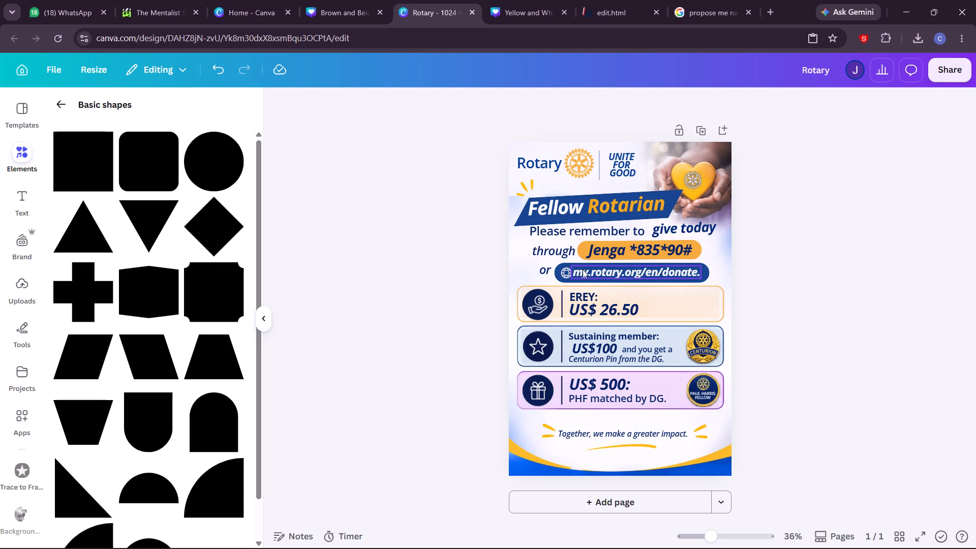
click(567, 270)
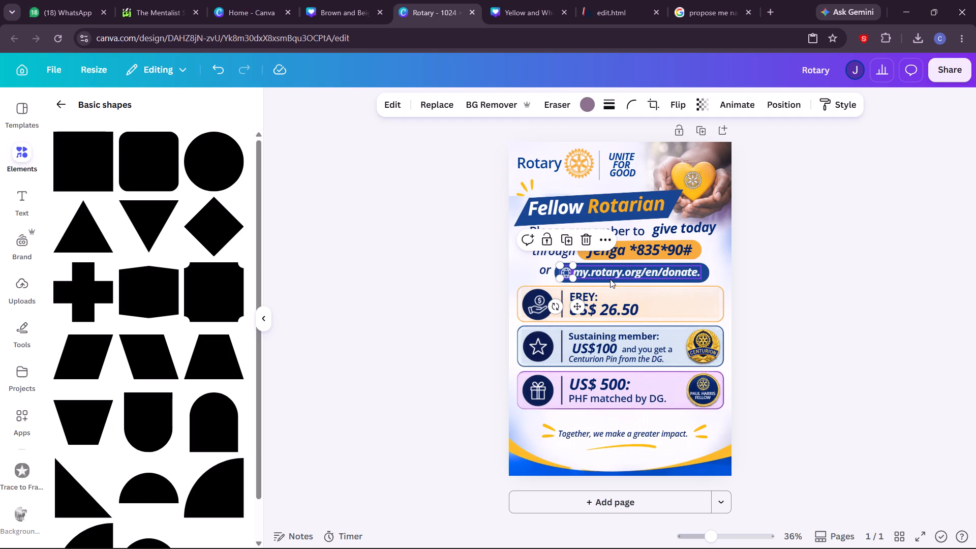
key(Left)
key(Left)
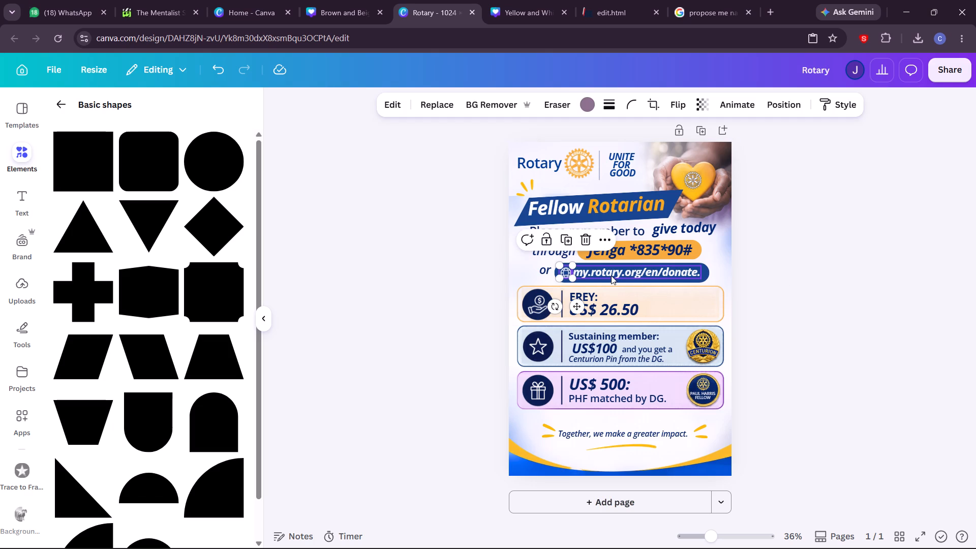
click(820, 246)
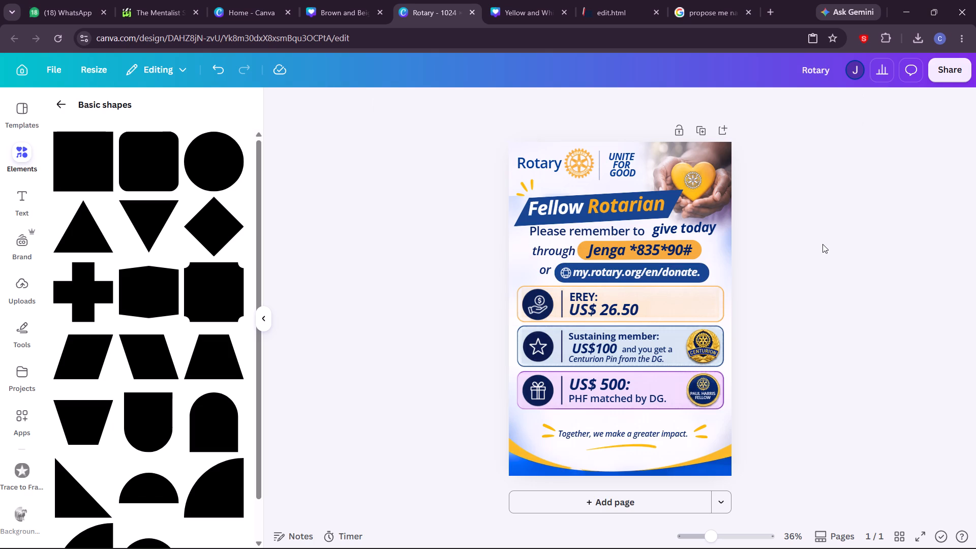
Open the download settings for exporting the poster as a PNG.
click(55, 101)
click(52, 73)
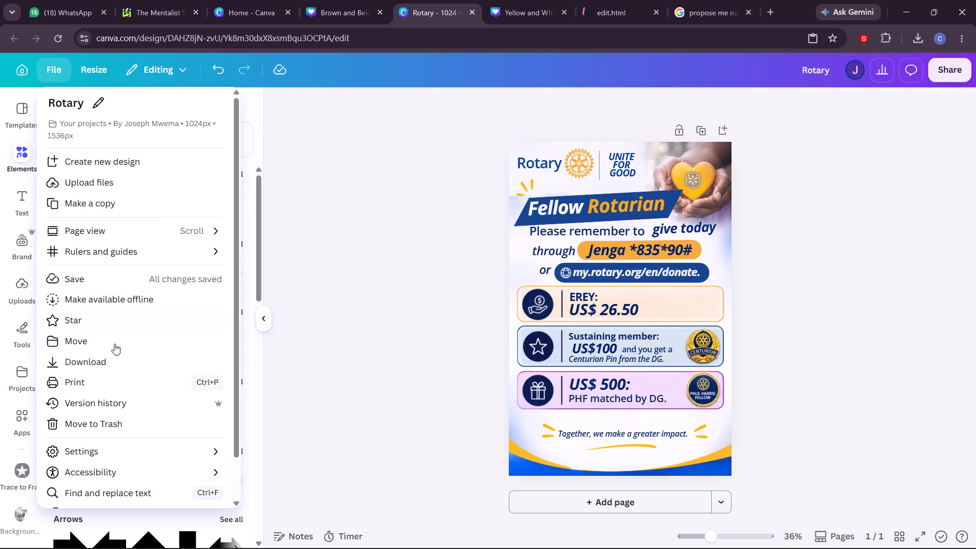
click(112, 361)
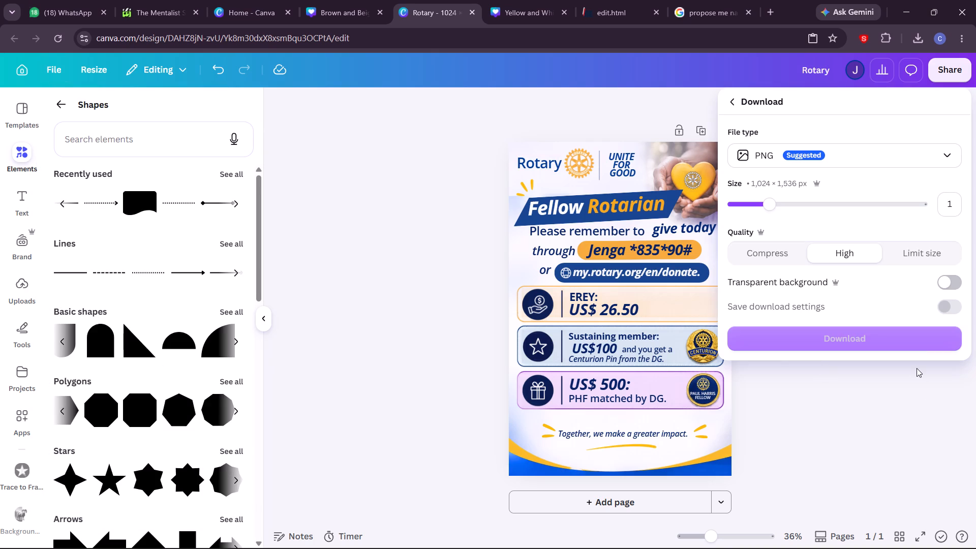
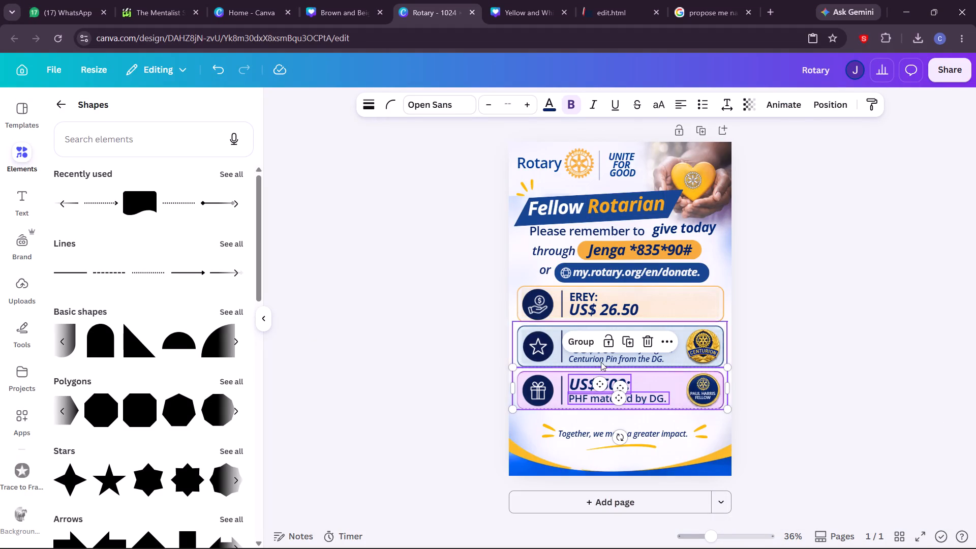
Add the Sustaining member row's heading, US$100 text, pin description and star icon to the selection containing the US$ 500 row's text.
shift+click(610, 356)
shift+click(599, 346)
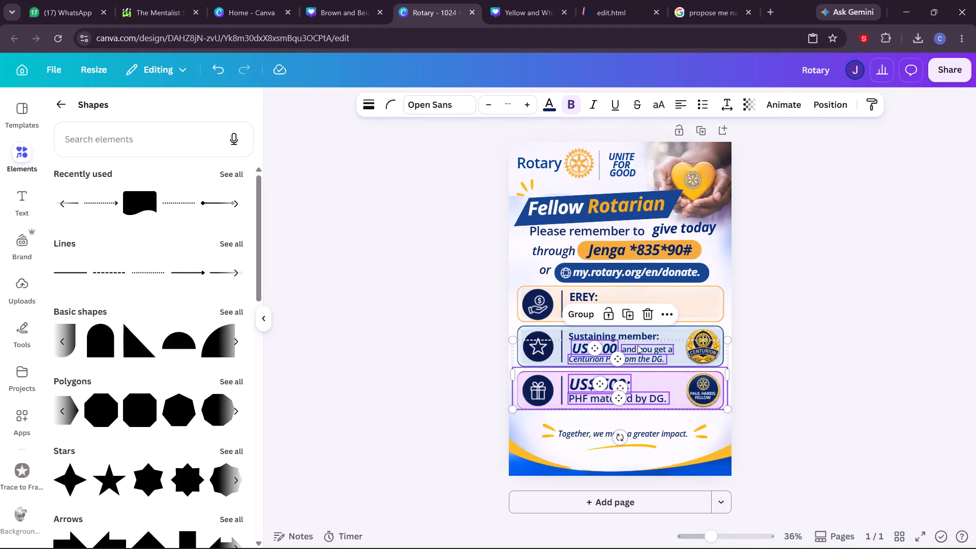
shift+click(638, 346)
shift+click(640, 333)
shift+click(544, 343)
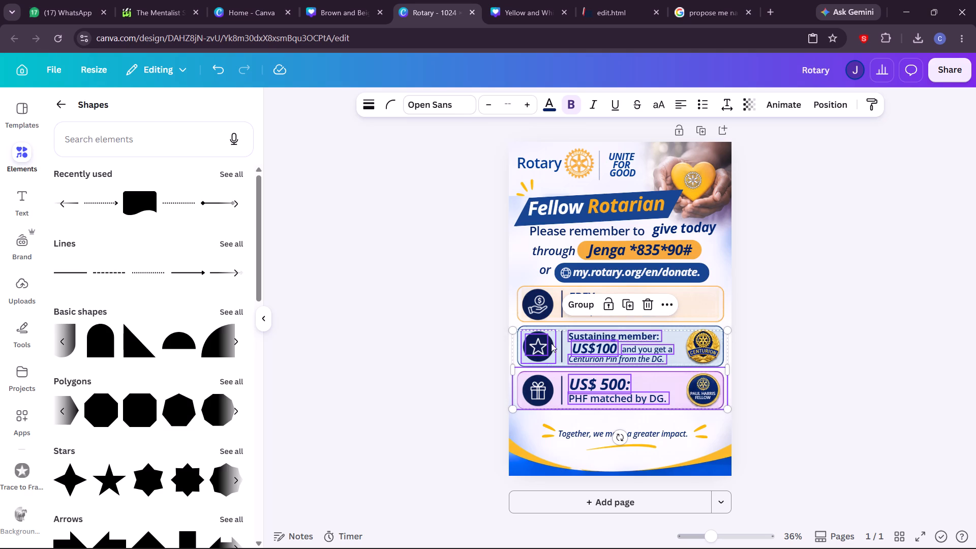
shift+click(553, 350)
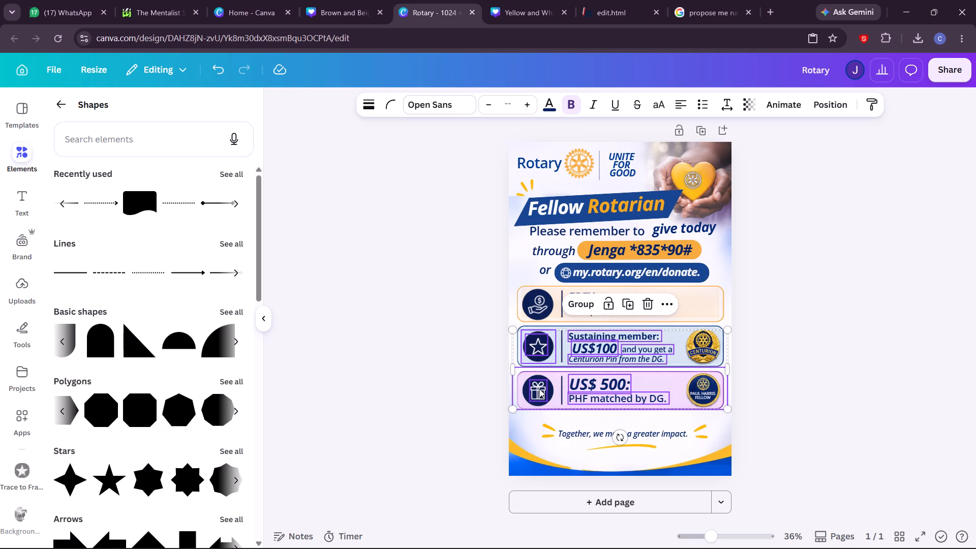
Group all icons, dividers, texts and badges of the EREY, Sustaining member and US$ 500 cards together with their backgrounds.
shift+click(539, 389)
shift+click(550, 393)
shift+click(562, 391)
shift+click(560, 354)
shift+click(560, 354)
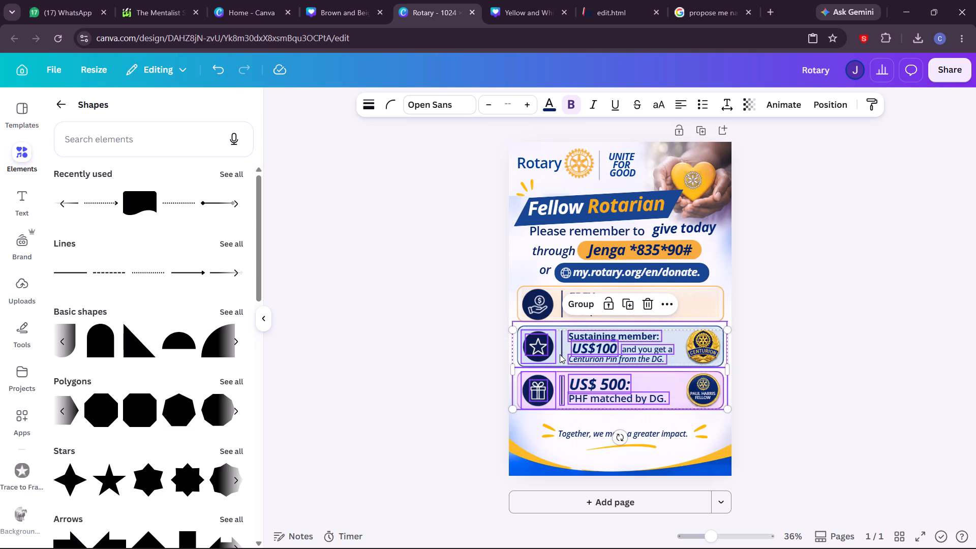
shift+click(562, 352)
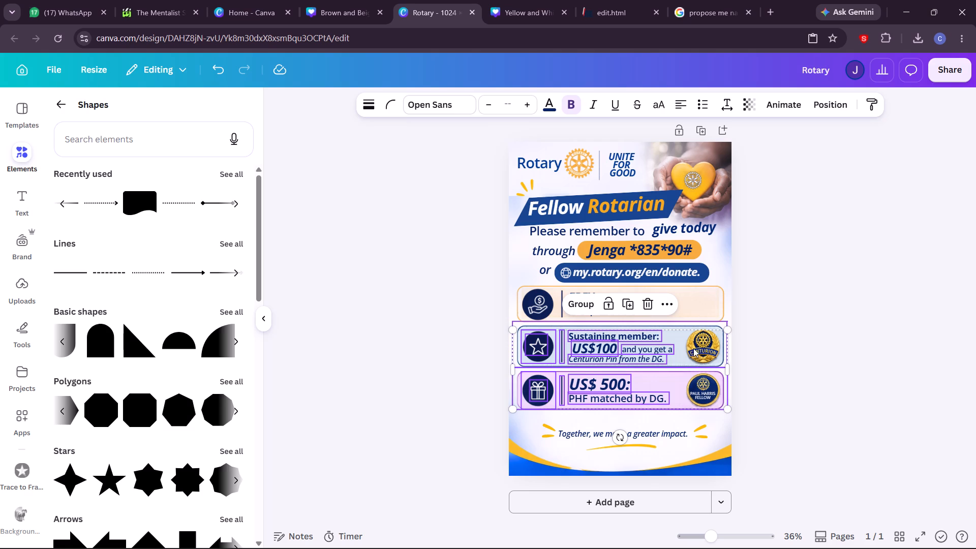
shift+click(697, 347)
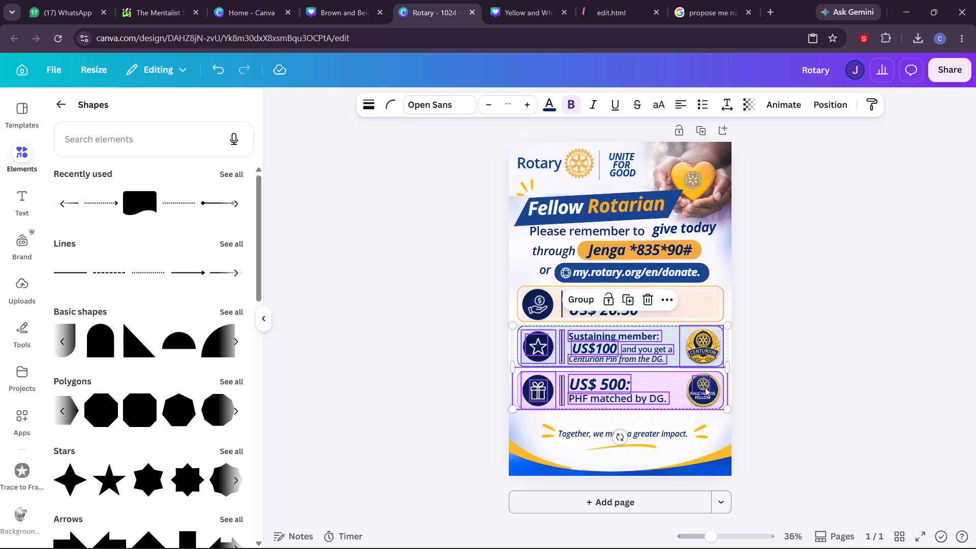
shift+click(674, 338)
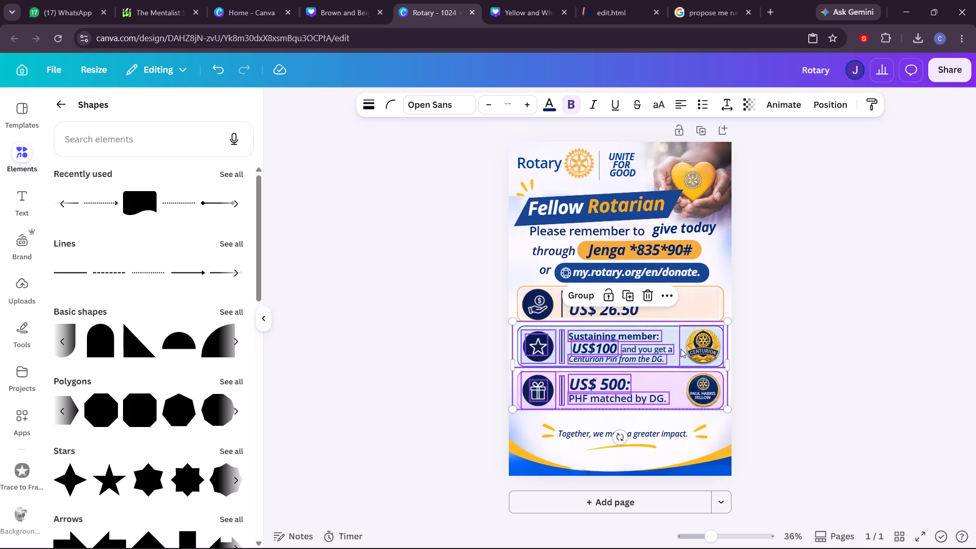
shift+click(703, 384)
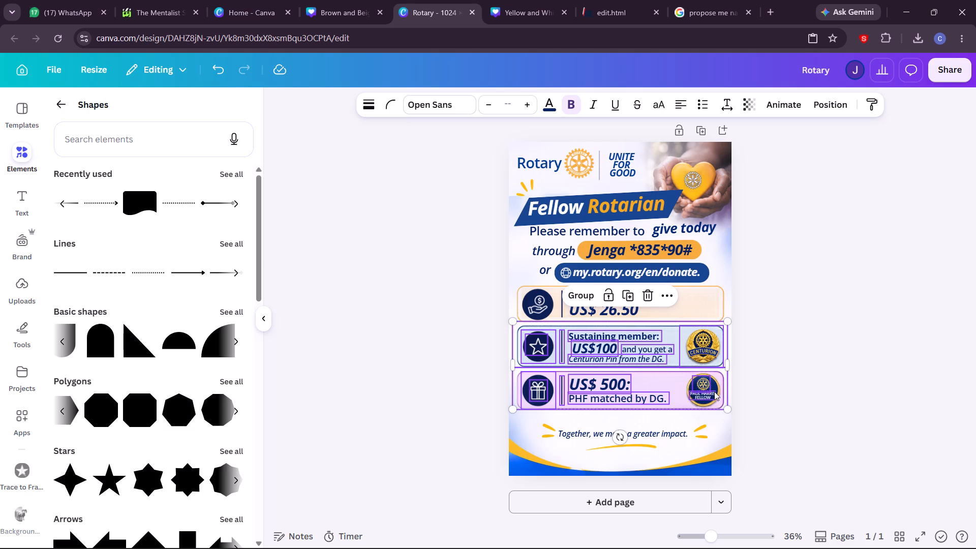
shift+click(710, 393)
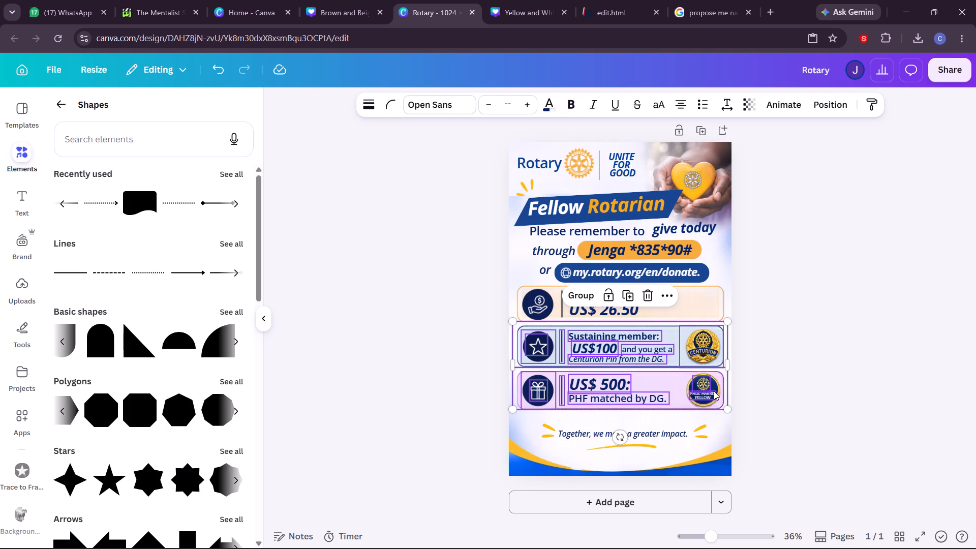
shift+click(717, 388)
shift+click(680, 312)
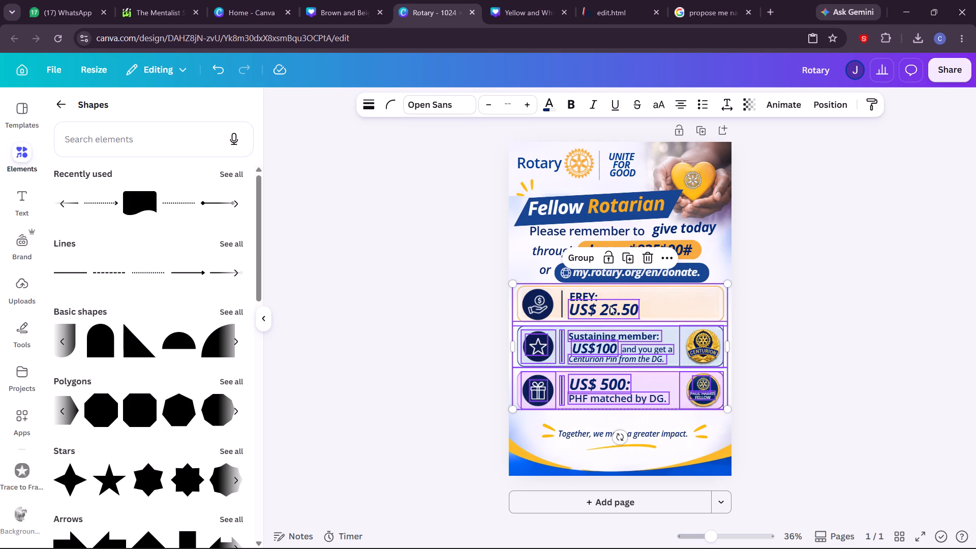
shift+click(611, 306)
shift+click(585, 295)
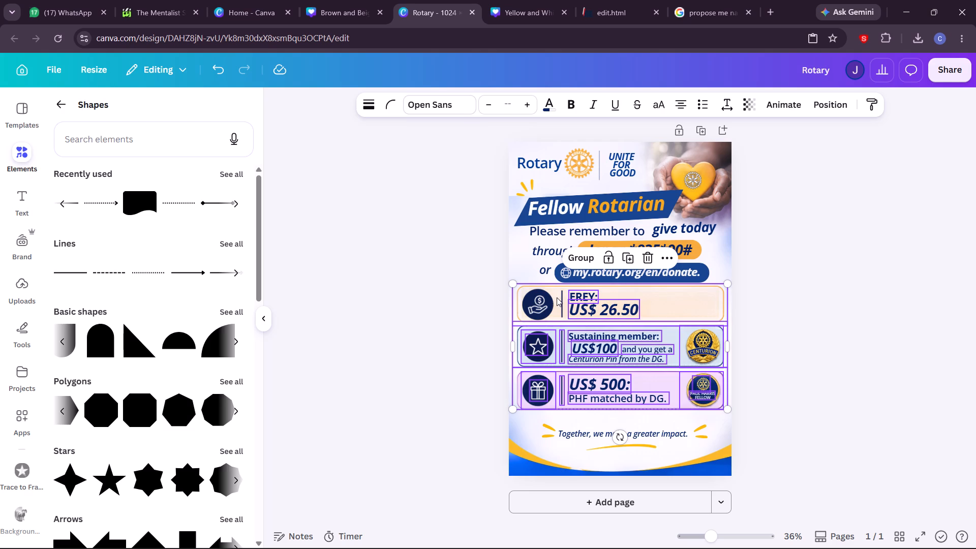
shift+click(548, 299)
shift+click(537, 303)
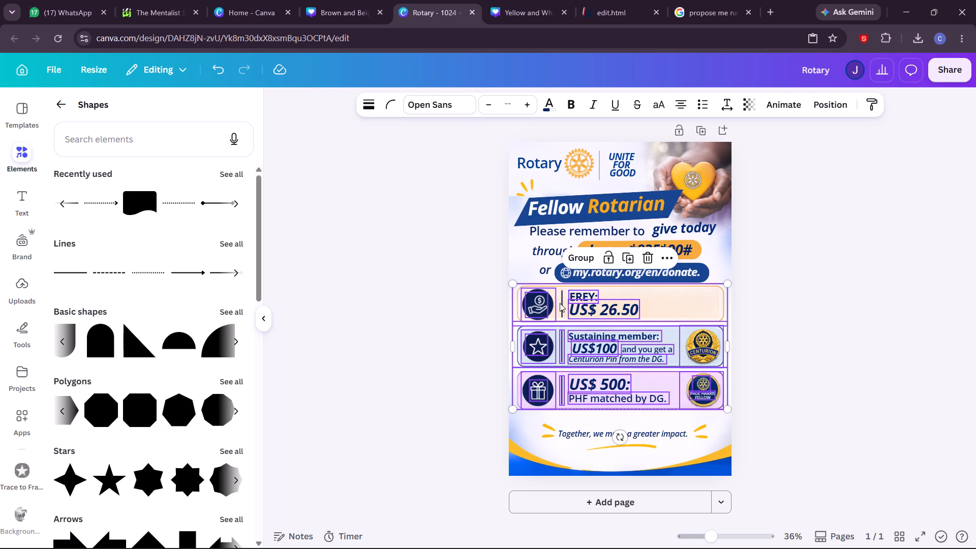
shift+click(561, 303)
click(588, 258)
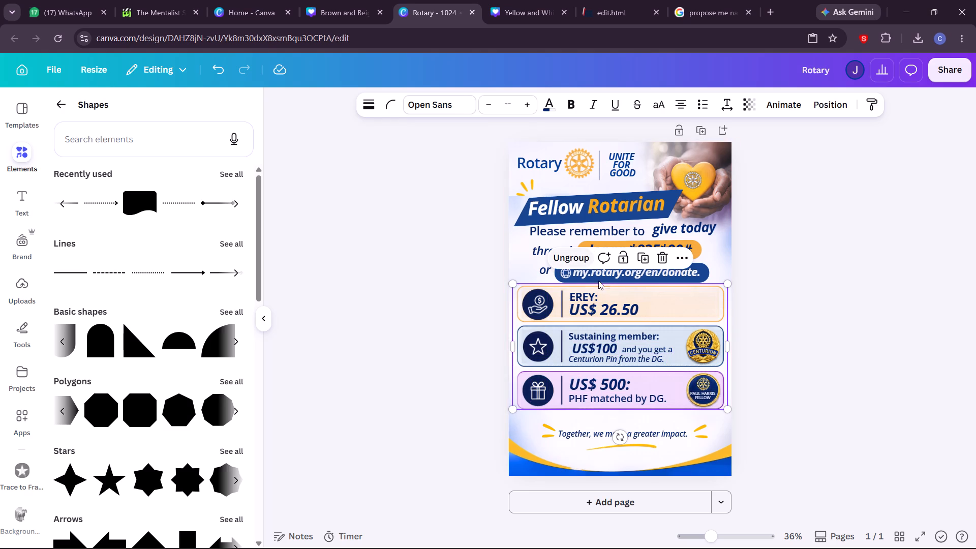
Move the grouped donation cards down slightly to open a gap beneath the website-address pill.
drag(640, 309, 640, 322)
Shift the closing line "Together, we make a greater impact.", its yellow underline and both side accents down toward the footer wave.
drag(640, 444, 640, 454)
drag(652, 436, 652, 446)
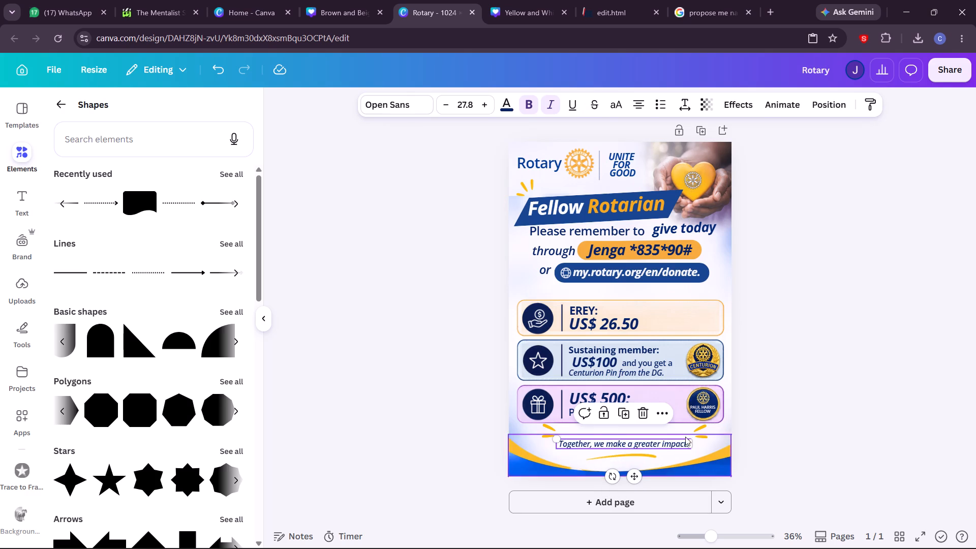
drag(703, 428, 703, 441)
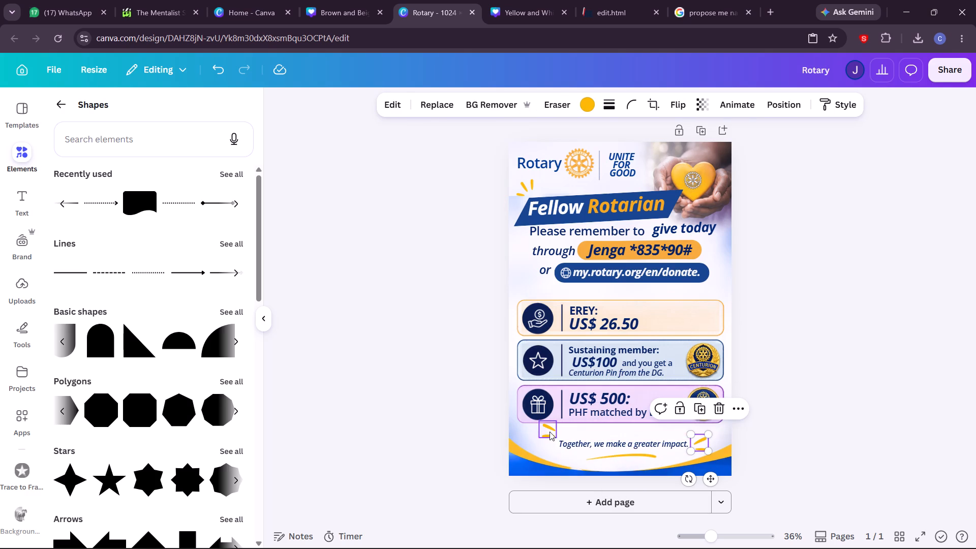
drag(550, 429, 547, 441)
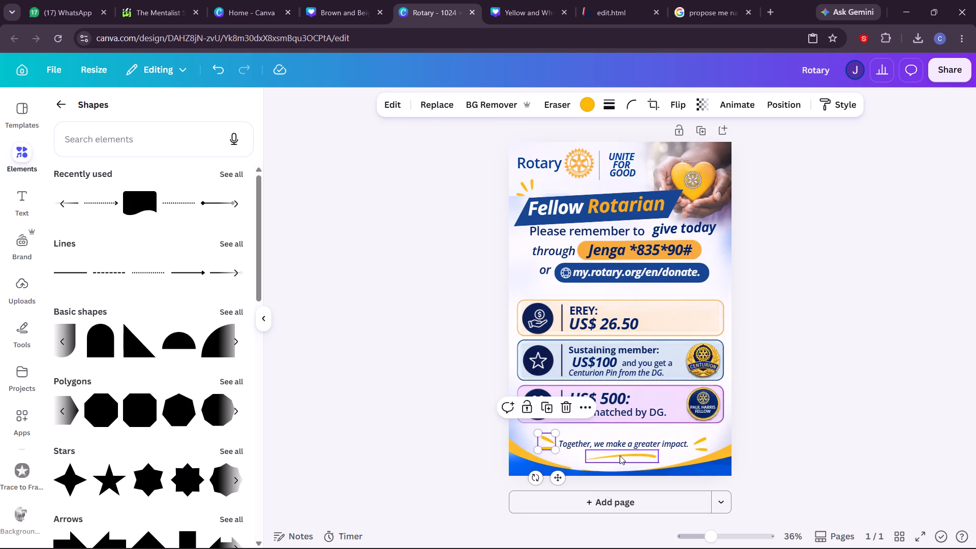
drag(620, 455, 620, 461)
drag(627, 445, 627, 452)
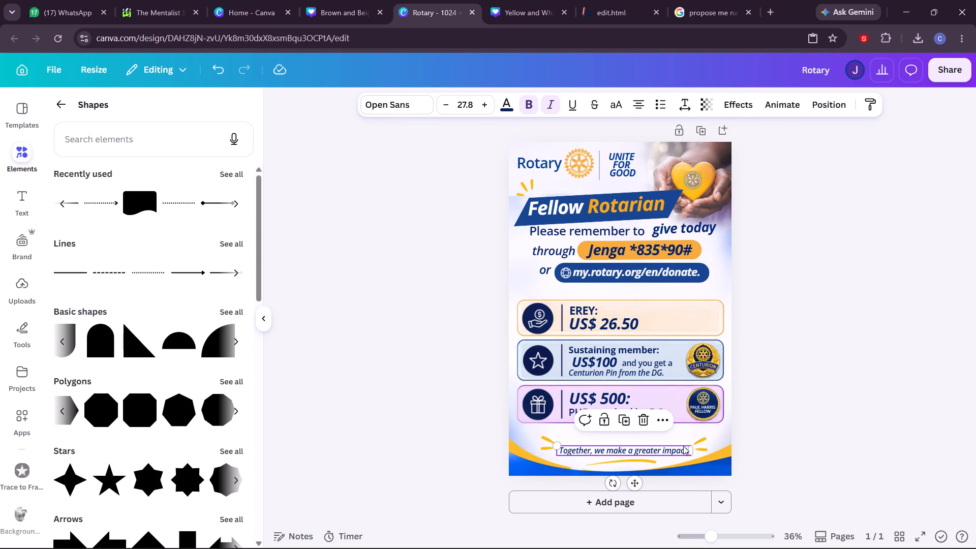
drag(701, 446, 701, 451)
drag(545, 443, 548, 448)
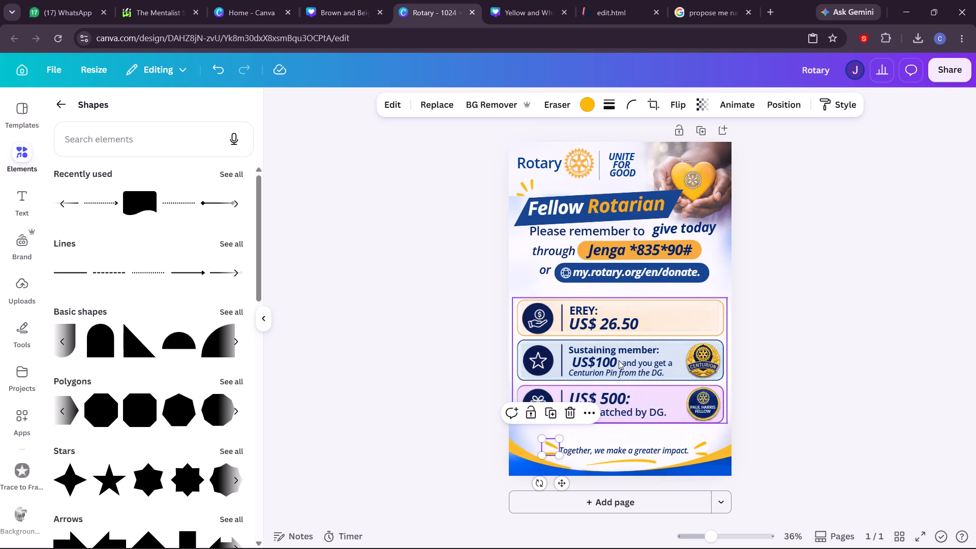
Move the grouped donation cards further down, to just above the closing line, and deselect them.
drag(621, 353, 624, 362)
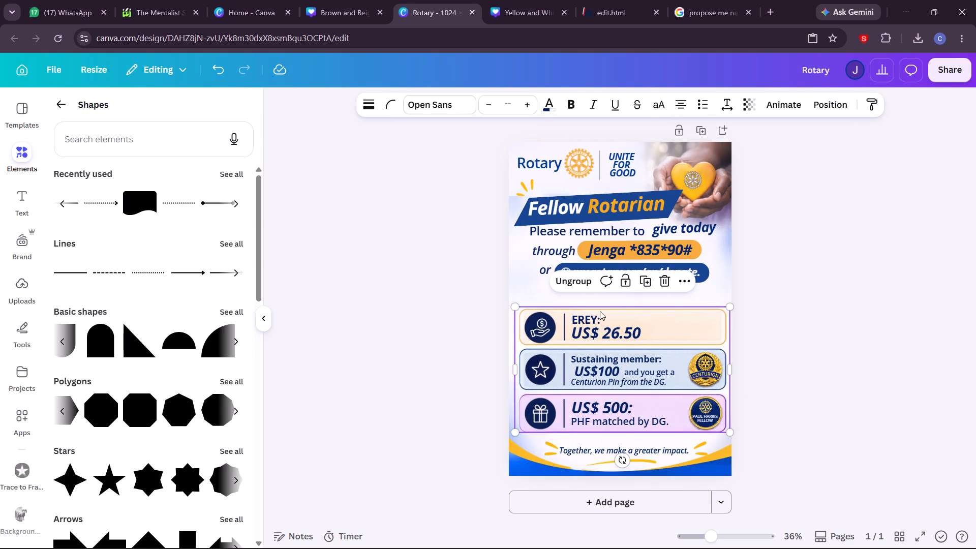
click(517, 281)
click(520, 289)
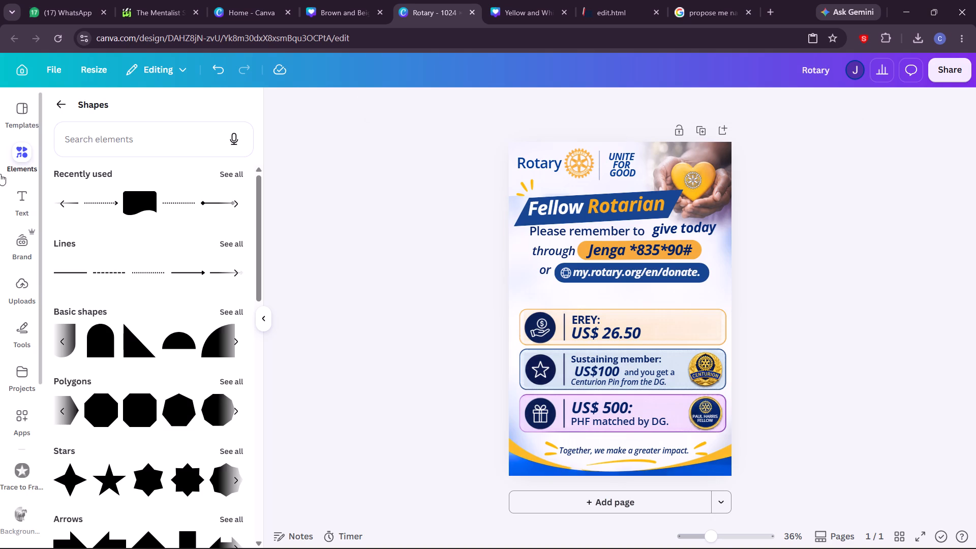
Add a text box reading "Let us achieve the following" in the gap between the website pill and the EREY card.
click(17, 198)
click(126, 147)
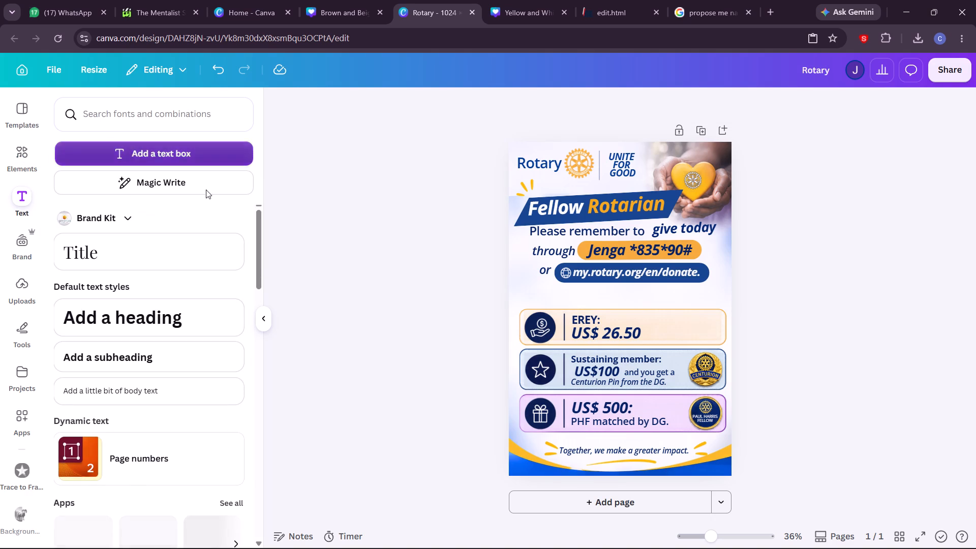
drag(627, 339, 578, 331)
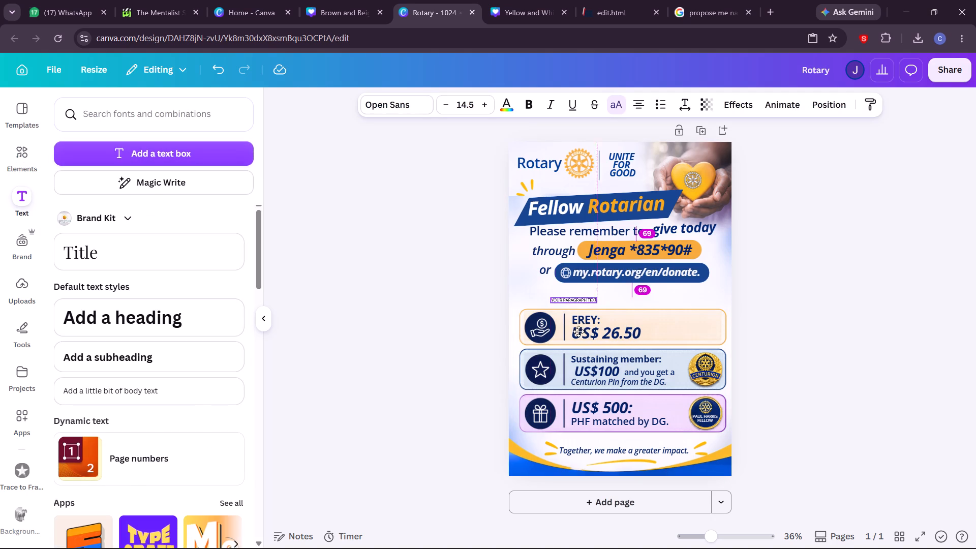
drag(578, 331, 570, 332)
click(573, 300)
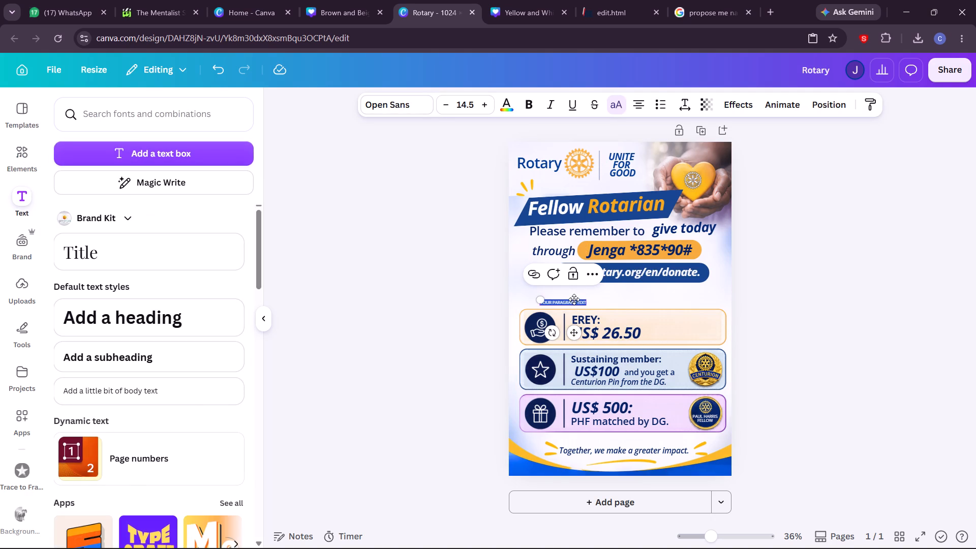
key(BackSpace)
text(let)
key(space)
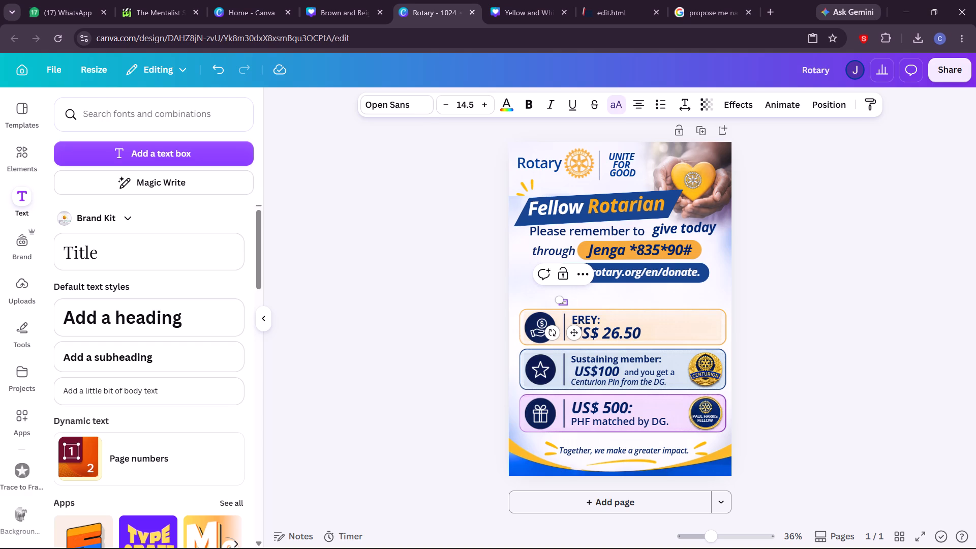
text(us achiee)
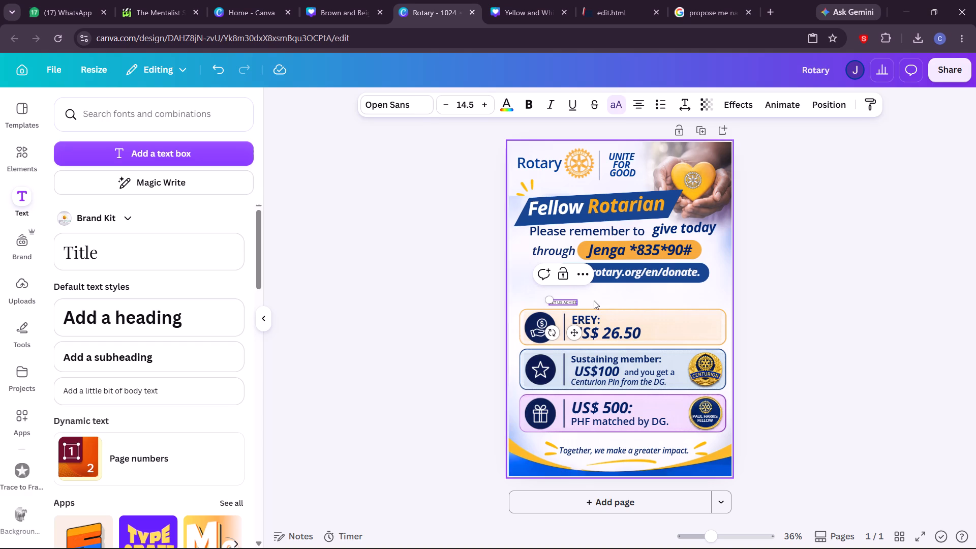
key(BackSpace)
text(ve the following)
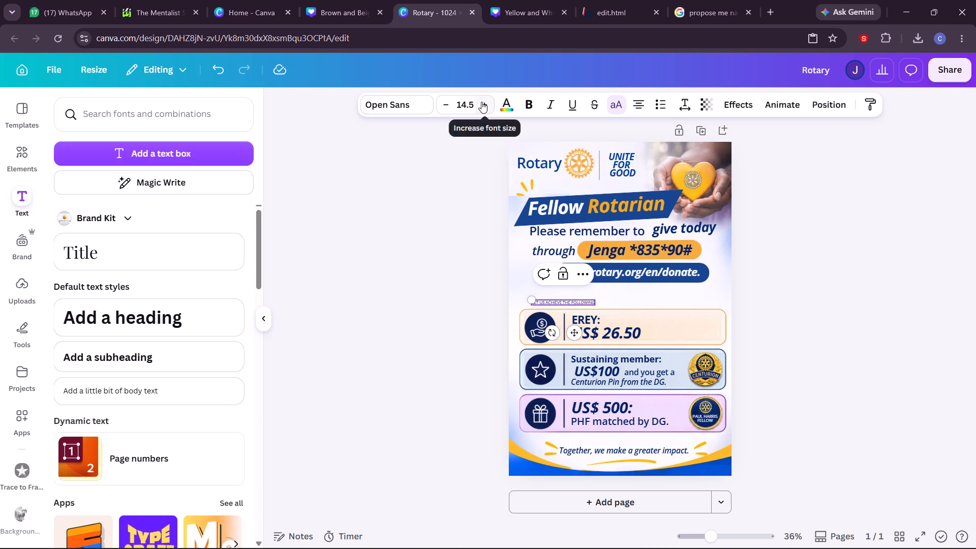
Enlarge the new text to size 27.5, widen its box to fit one line, and place it just under the website pill.
triple_click(481, 102)
triple_click(481, 102)
triple_click(482, 102)
triple_click(482, 103)
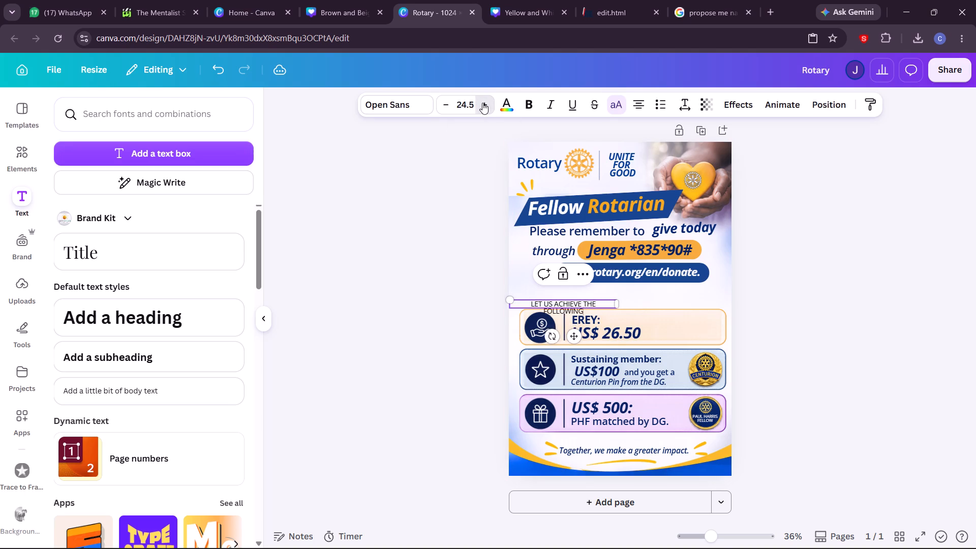
click(482, 103)
drag(621, 306, 645, 303)
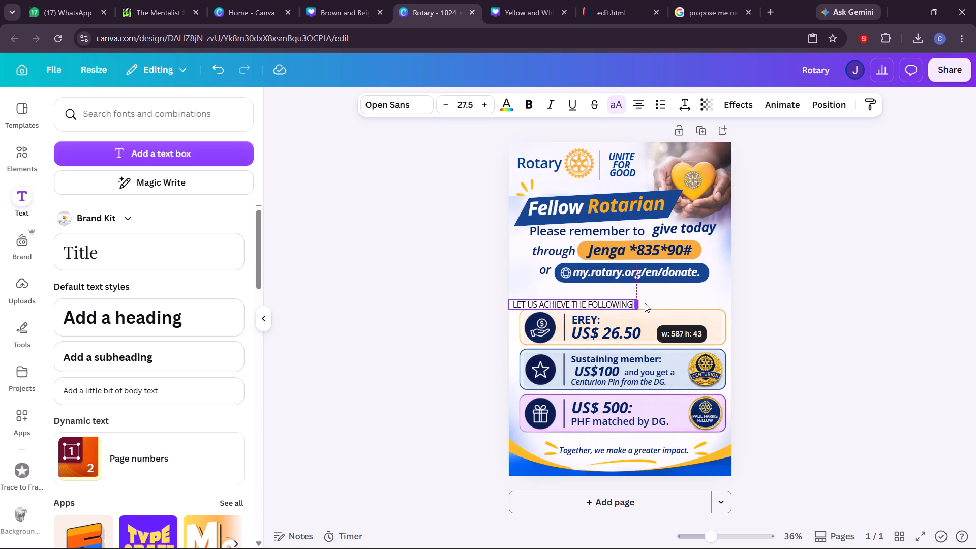
drag(645, 303, 645, 302)
drag(589, 333, 603, 325)
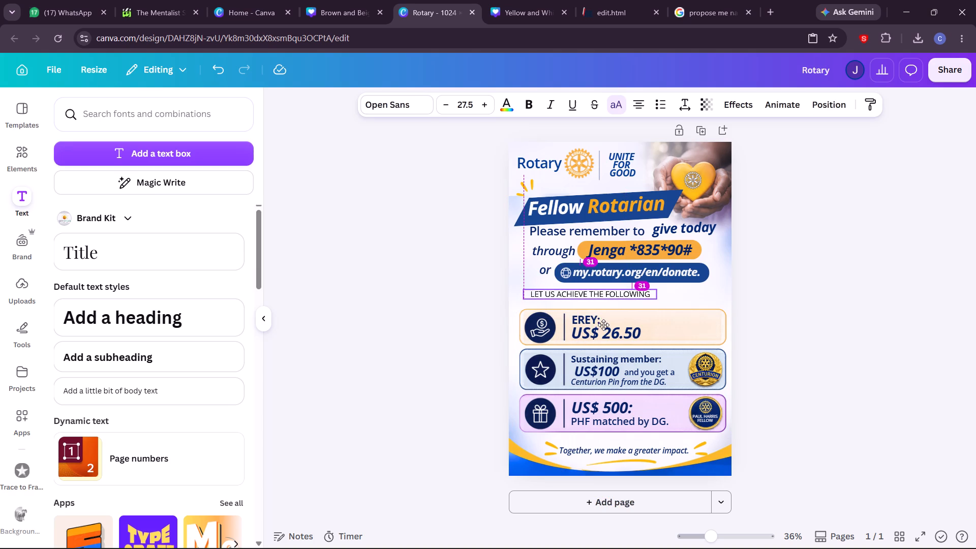
drag(603, 325, 601, 325)
Make the new line bold in vivid blue #003d96 and nudge it slightly down toward the EREY card.
click(507, 105)
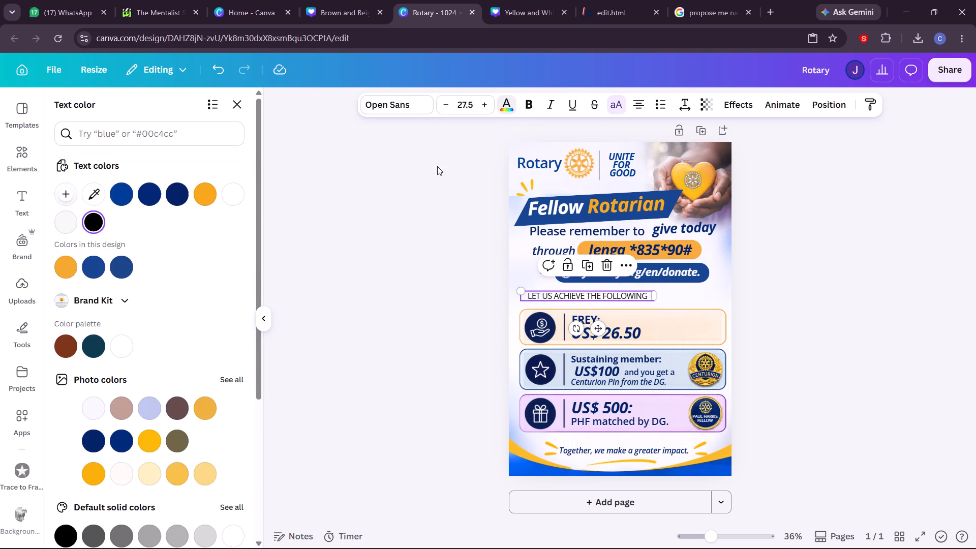
click(126, 194)
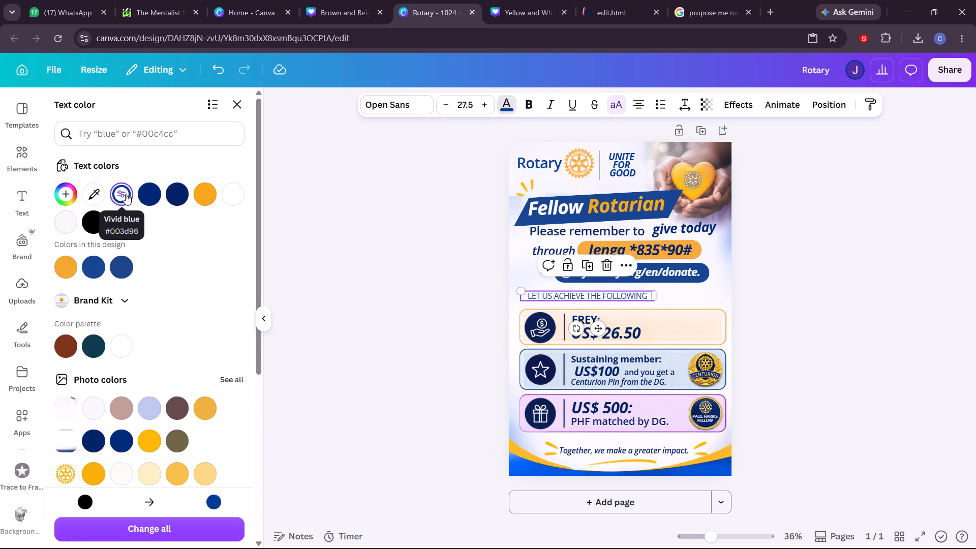
click(531, 104)
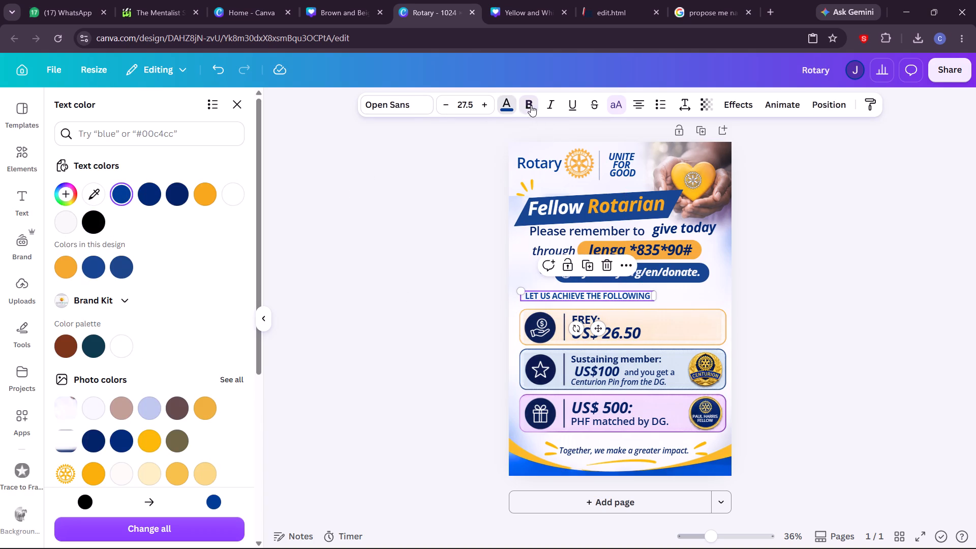
click(597, 330)
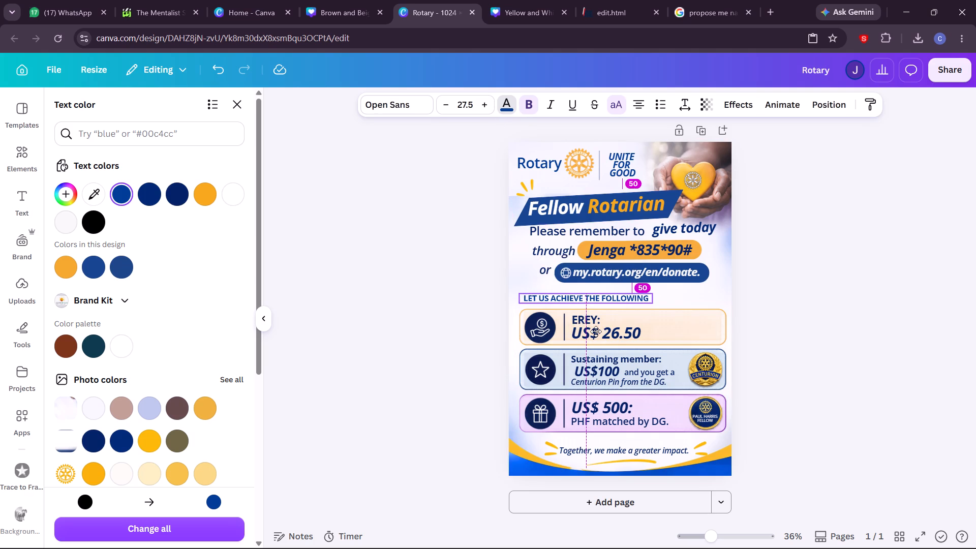
Append a semicolon to the end of the "Let us achieve the following" line.
click(649, 296)
click(650, 296)
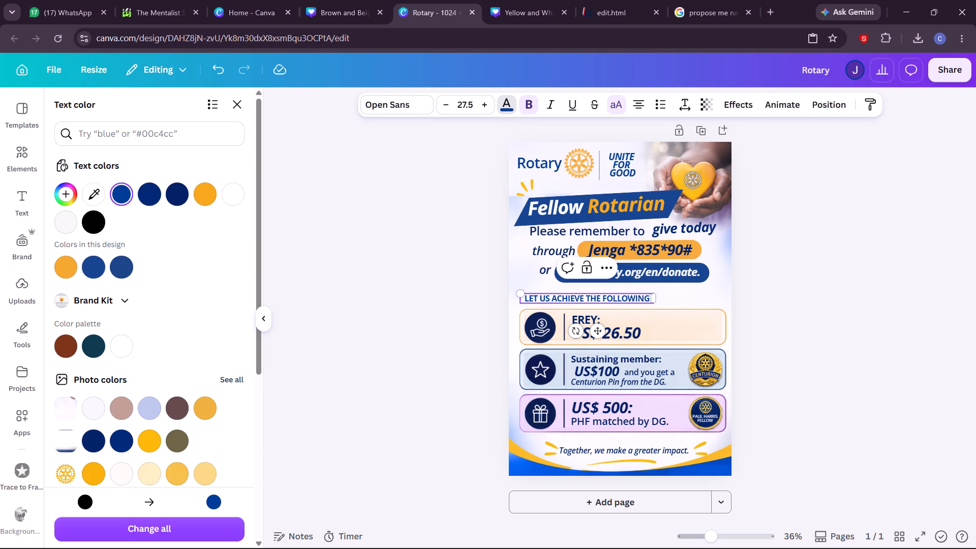
key(semicolon)
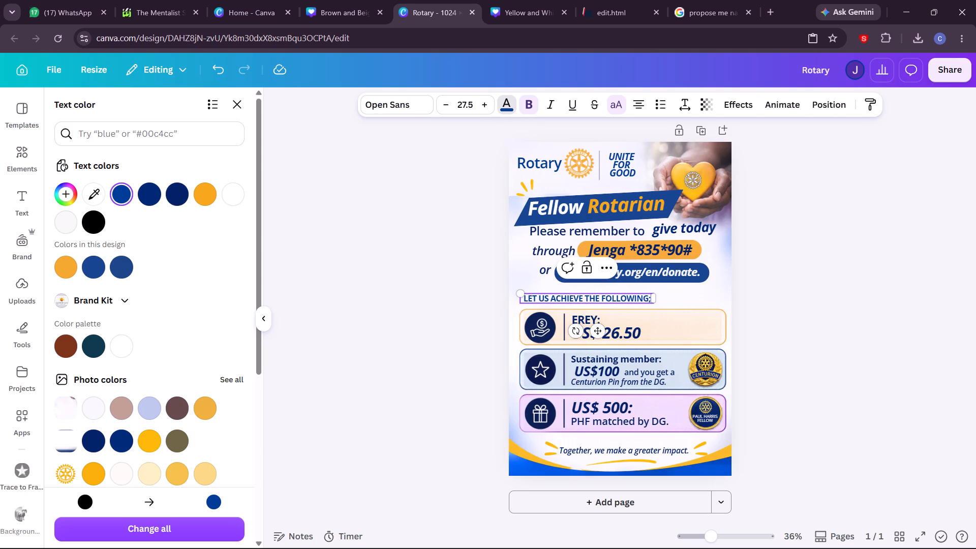
Replace the semicolon ending the "Let us achieve the following" line with a colon and shift the line slightly left.
key(BackSpace)
key(shift+colon)
click(593, 330)
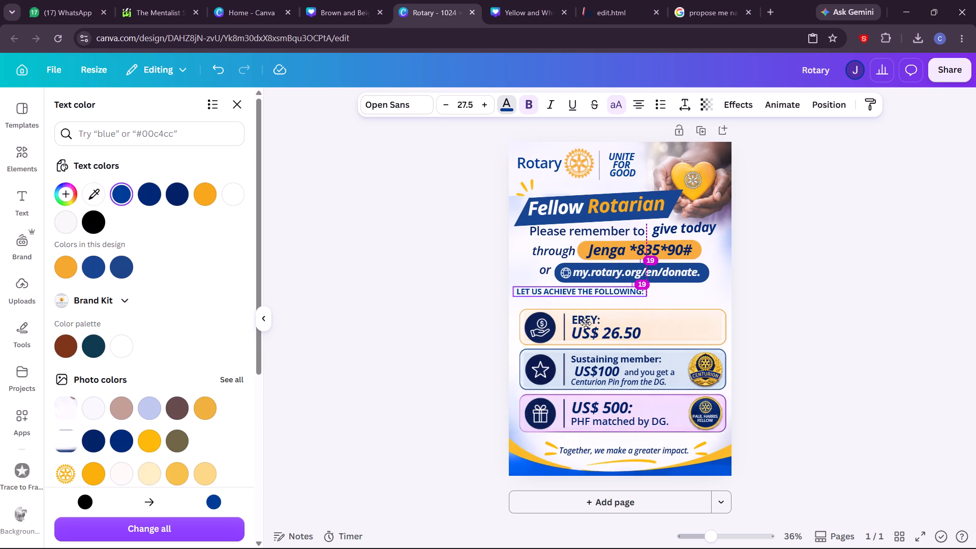
click(647, 295)
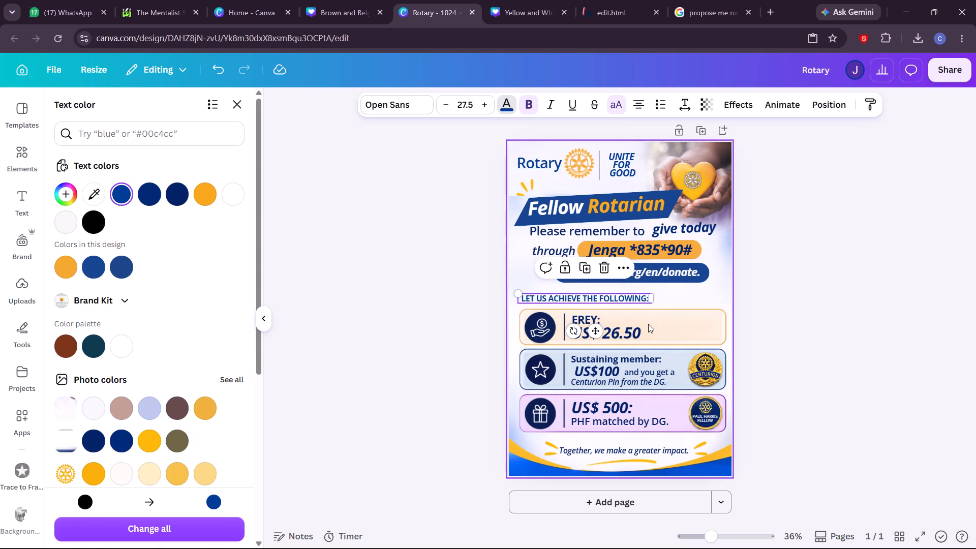
Move the three-card group slightly up and left, closer under the "Let us achieve the following:" line.
click(648, 324)
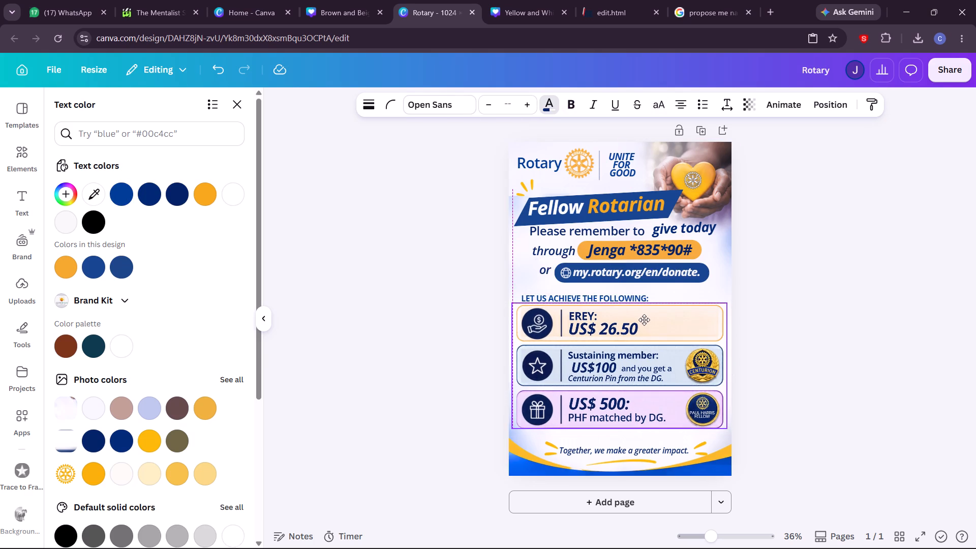
click(769, 256)
click(772, 255)
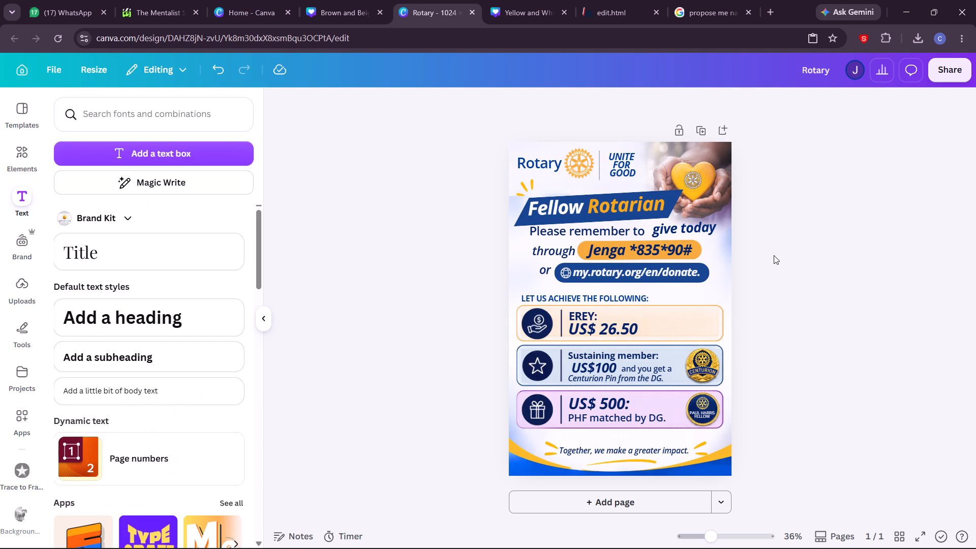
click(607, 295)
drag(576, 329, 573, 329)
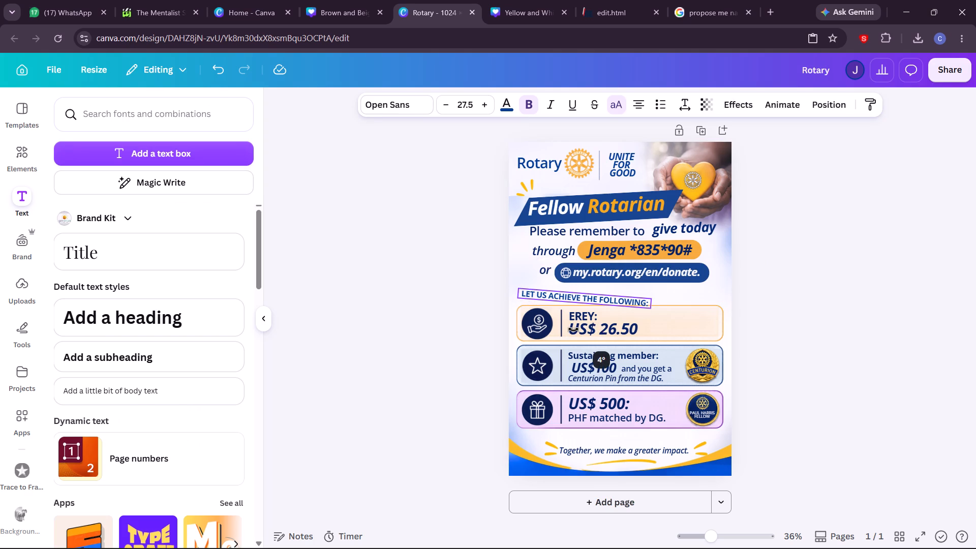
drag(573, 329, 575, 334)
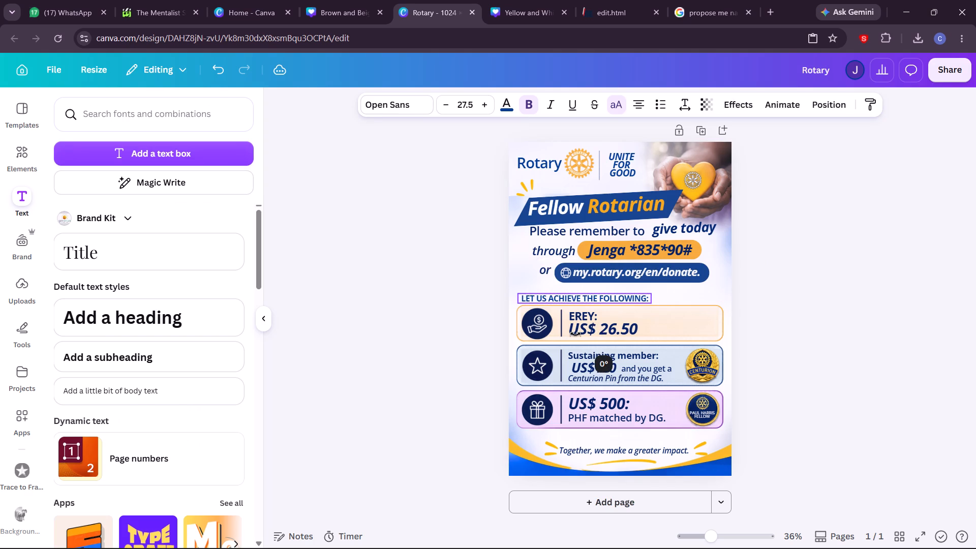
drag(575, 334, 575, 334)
Move the "Let us achieve the following:" line up toward the website pill and raise the card group slightly beneath it.
drag(595, 327, 593, 325)
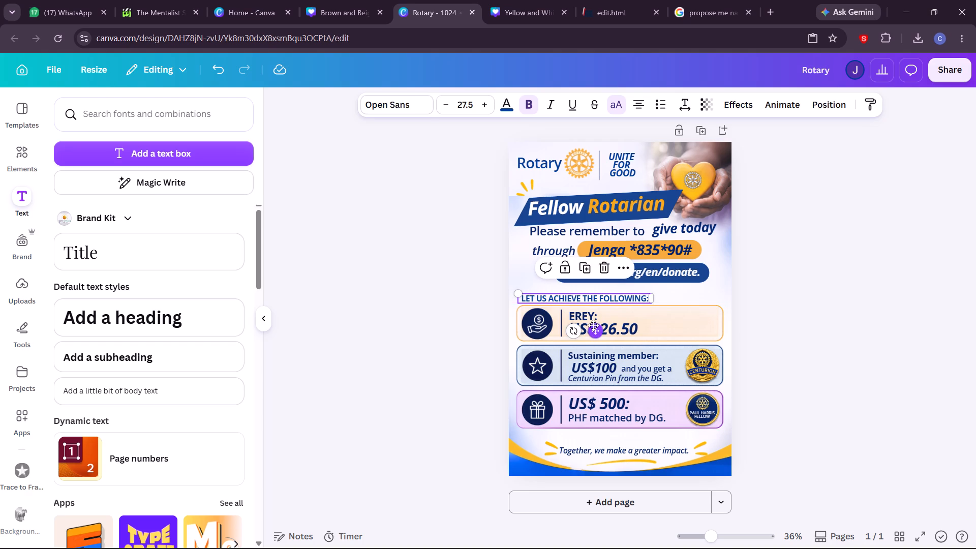
drag(593, 325, 592, 322)
click(606, 371)
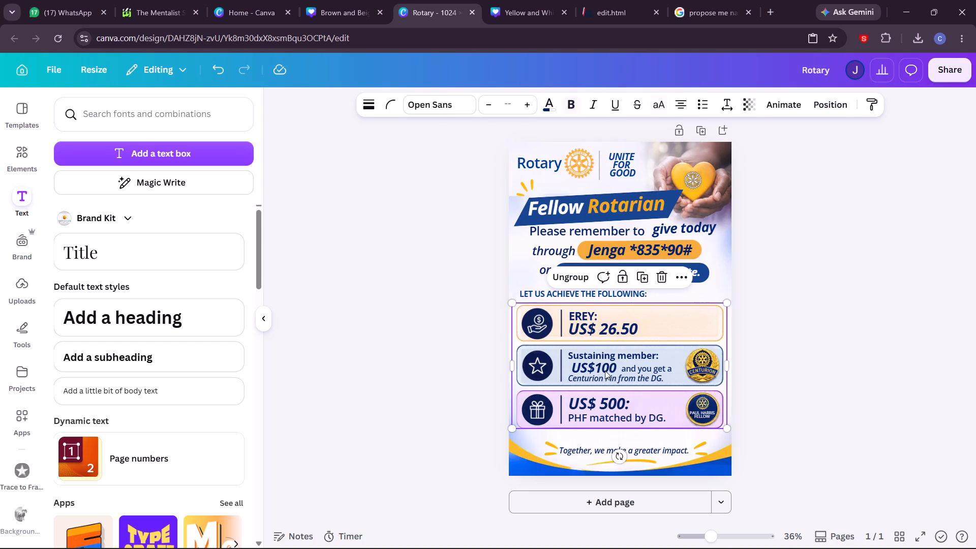
click(622, 451)
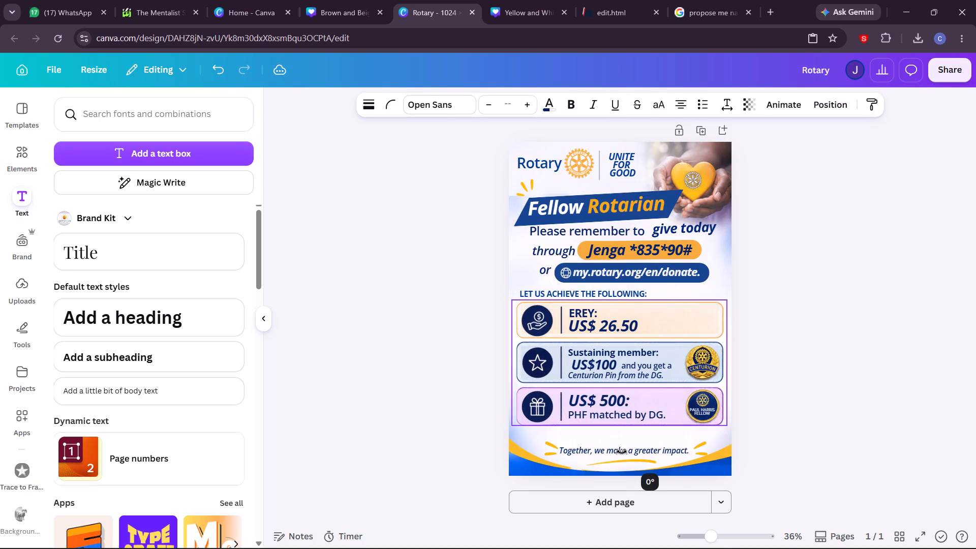
click(862, 414)
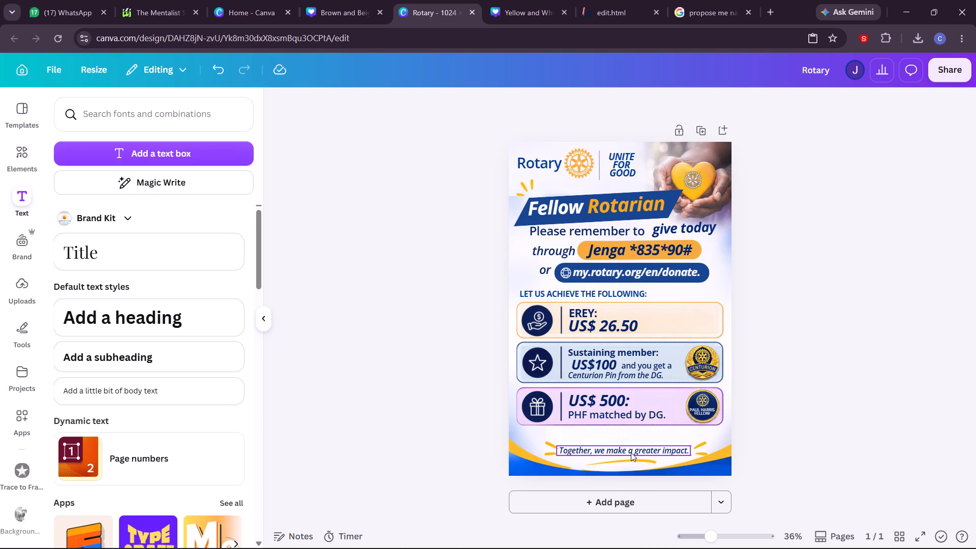
Raise the "Together, we make a greater impact." tagline slightly, along with the yellow accent strokes on both sides of it.
click(631, 452)
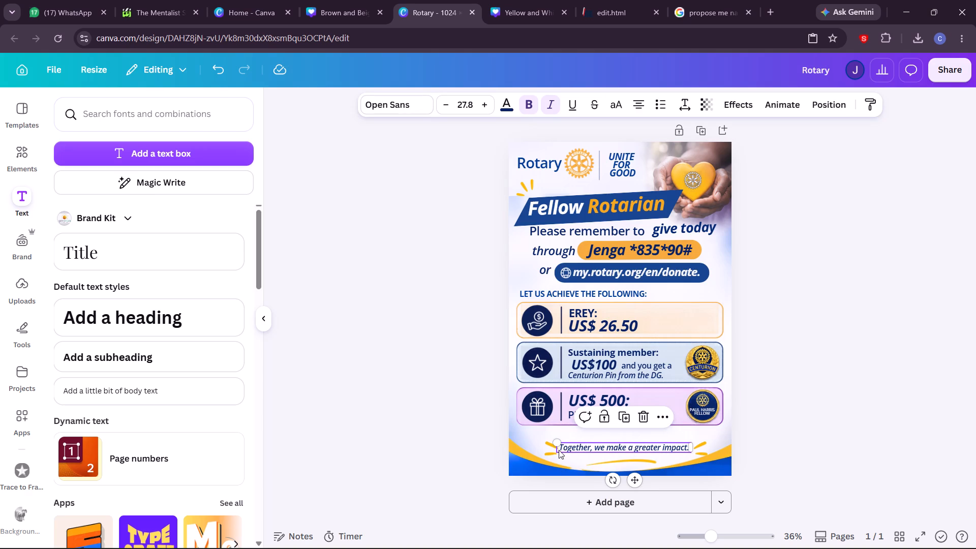
click(546, 449)
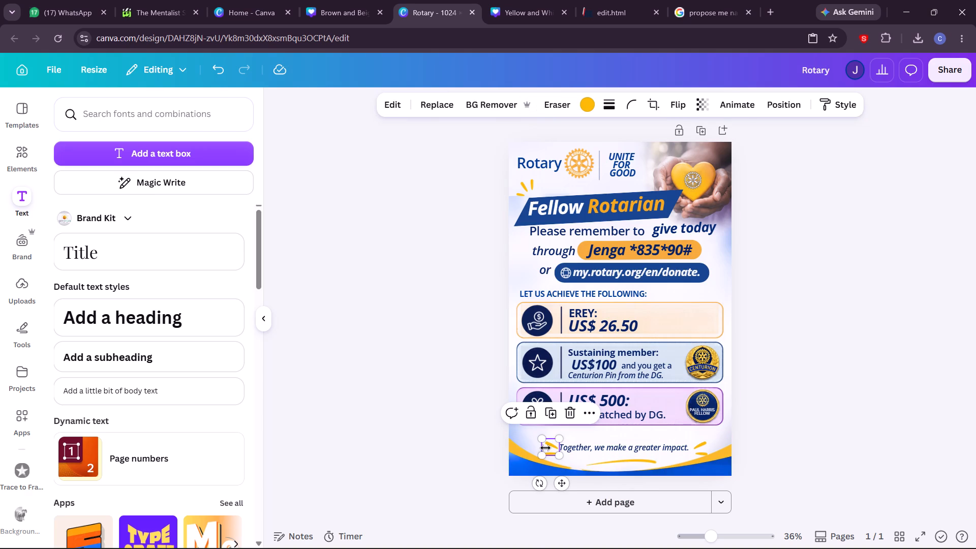
click(700, 450)
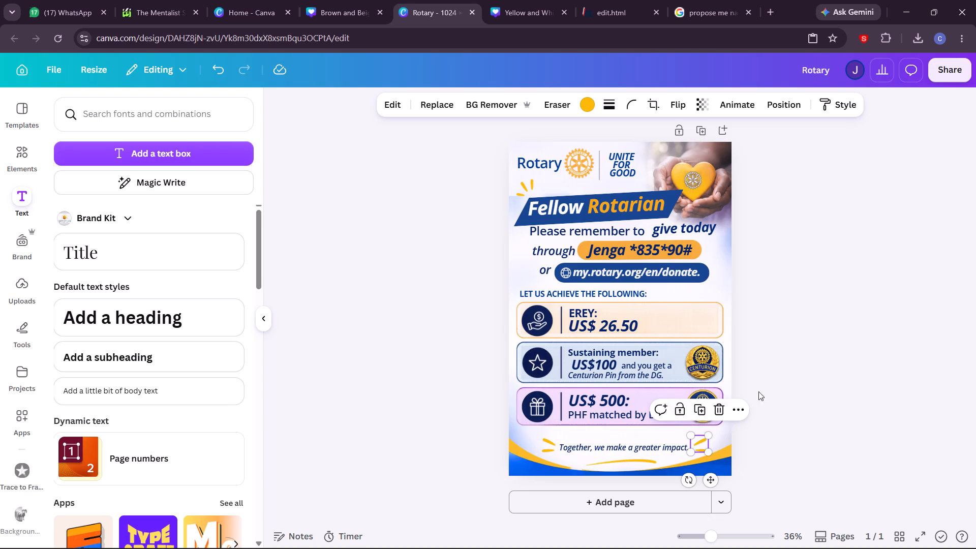
click(794, 385)
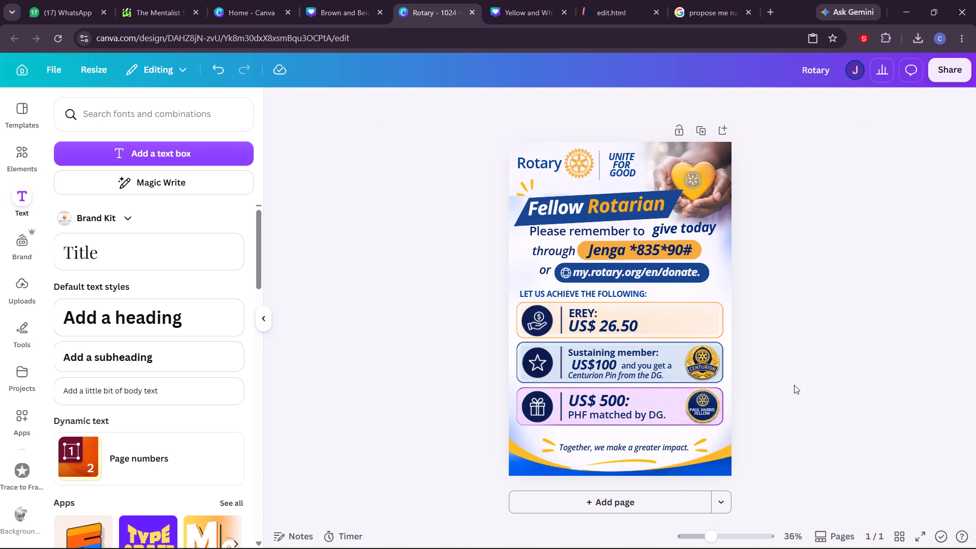
Move the three-card group down toward the tagline and slightly left, widening the gap below the "Let us achieve the following:" line.
drag(611, 398, 610, 404)
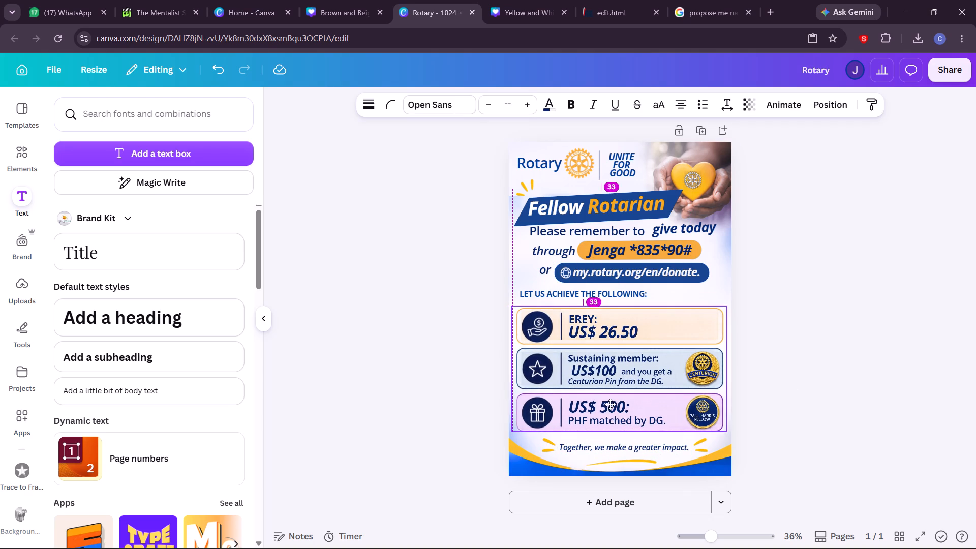
drag(610, 404, 607, 405)
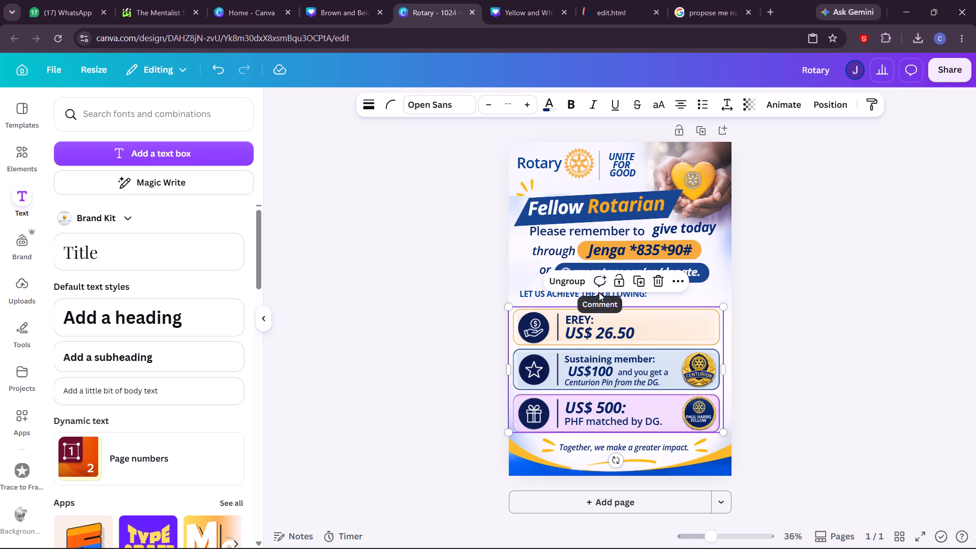
Nudge the "Let us achieve the following:" line down about 20 px toward the EREY card.
click(579, 296)
key(Down)
key(Down)
key(Down)
key(Down)
key(Down)
key(Down)
key(Down)
key(Down)
key(Down)
key(Down)
key(Down)
key(Down)
key(Down)
key(Down)
key(Down)
key(Down)
key(Down)
key(Down)
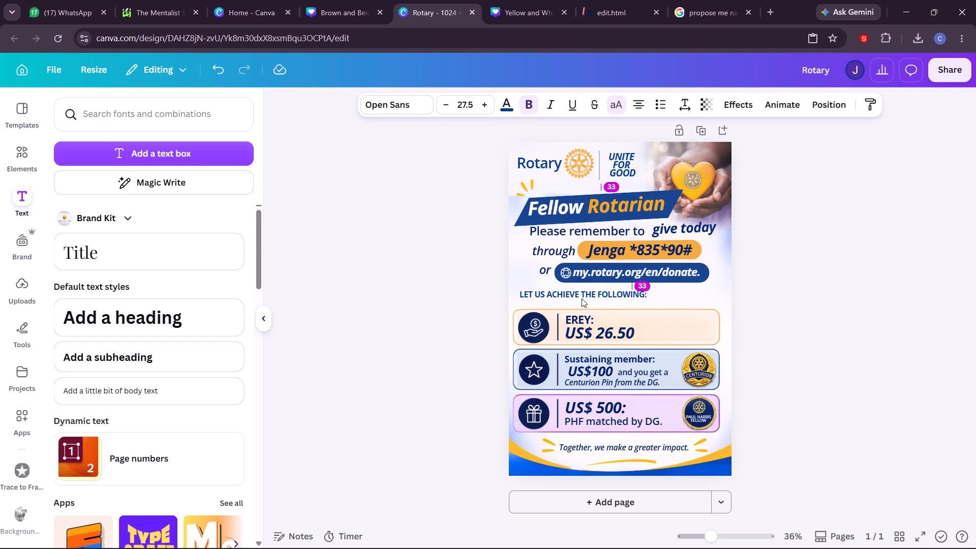
key(Down)
key(Down)
Nudge the three-card group about 3 px to the right.
click(587, 333)
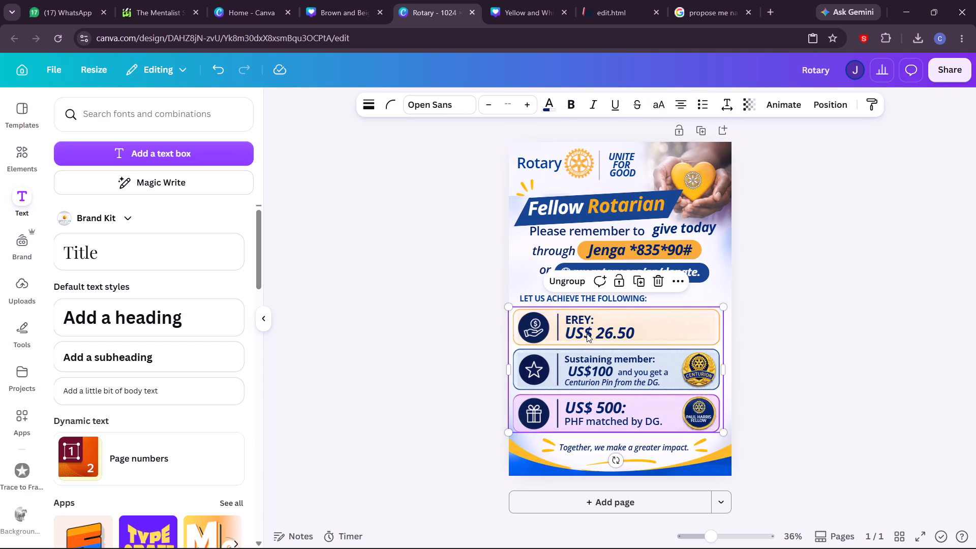
key(Right)
key(Right)
key(Right)
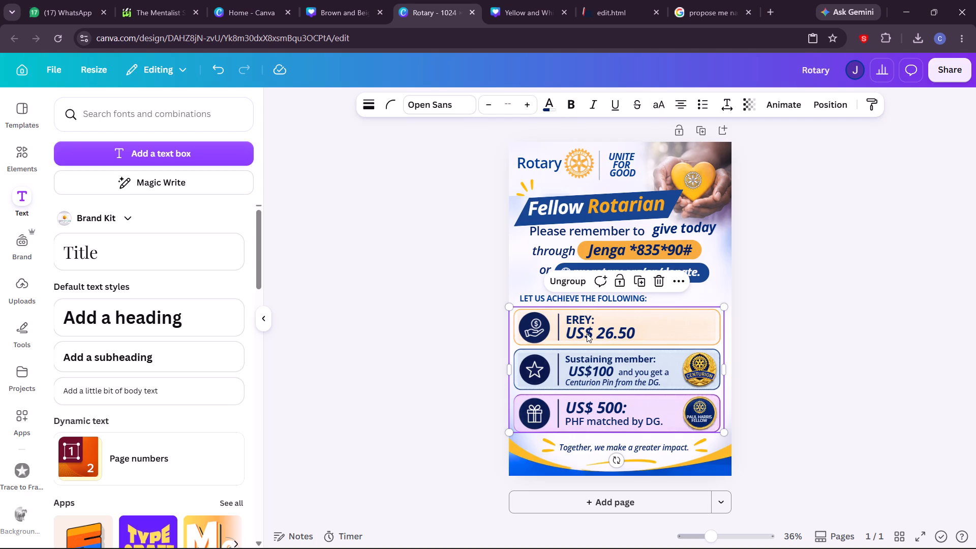
Nudge the "Let us achieve the following:" line about 4 px further down toward the cards.
click(606, 297)
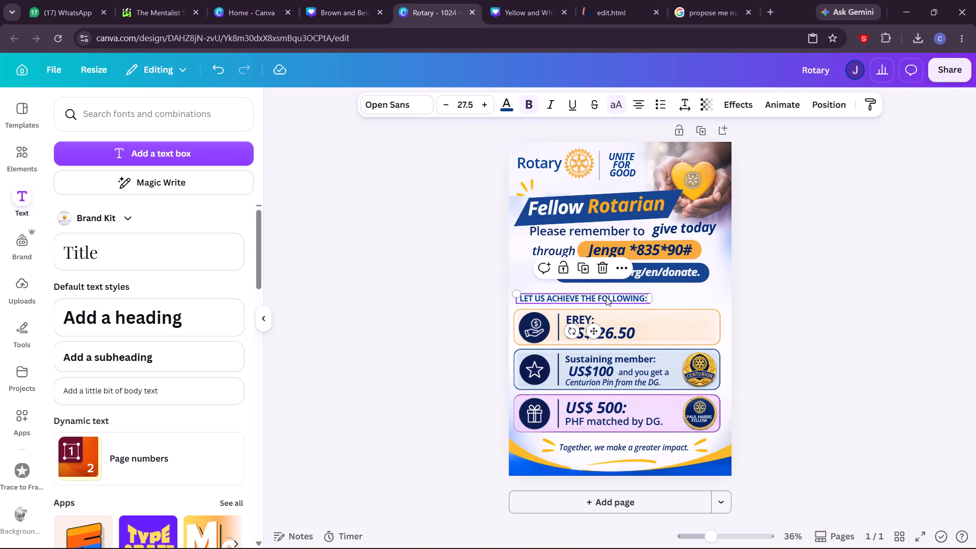
key(Down)
key(Down)
key(Down)
key(Down)
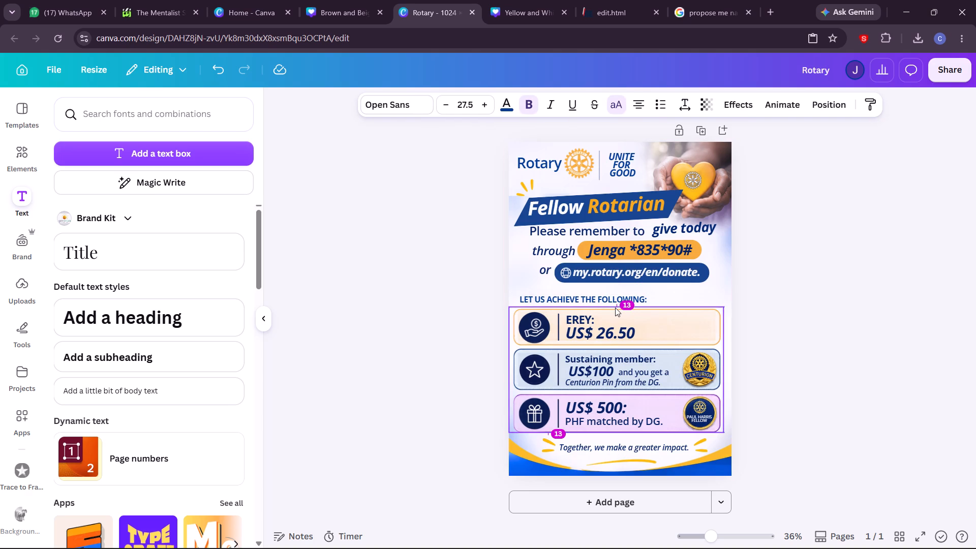
Nudge the three-card group up about 6 px, away from the tagline, and deselect it.
click(629, 343)
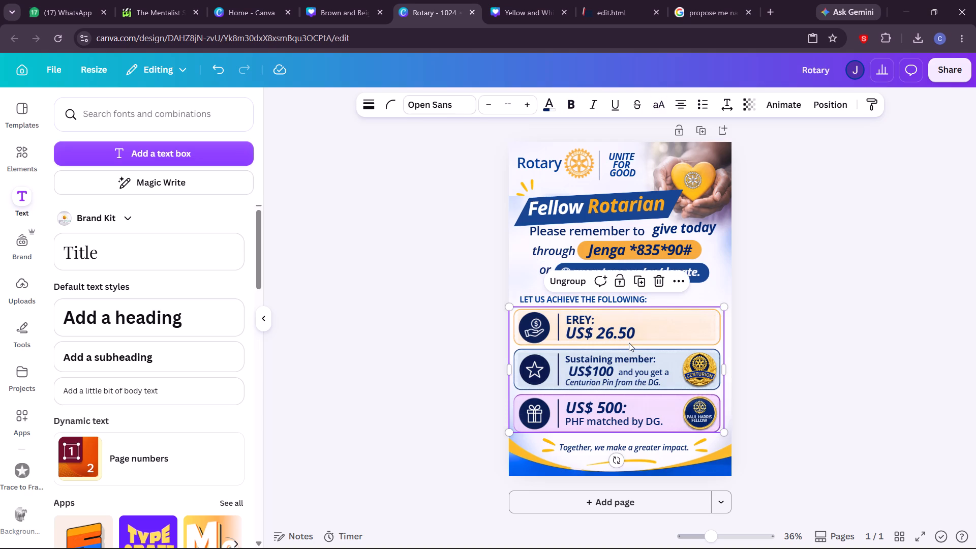
key(Up)
key(Up)
key(Up)
key(Up)
key(Up)
key(Up)
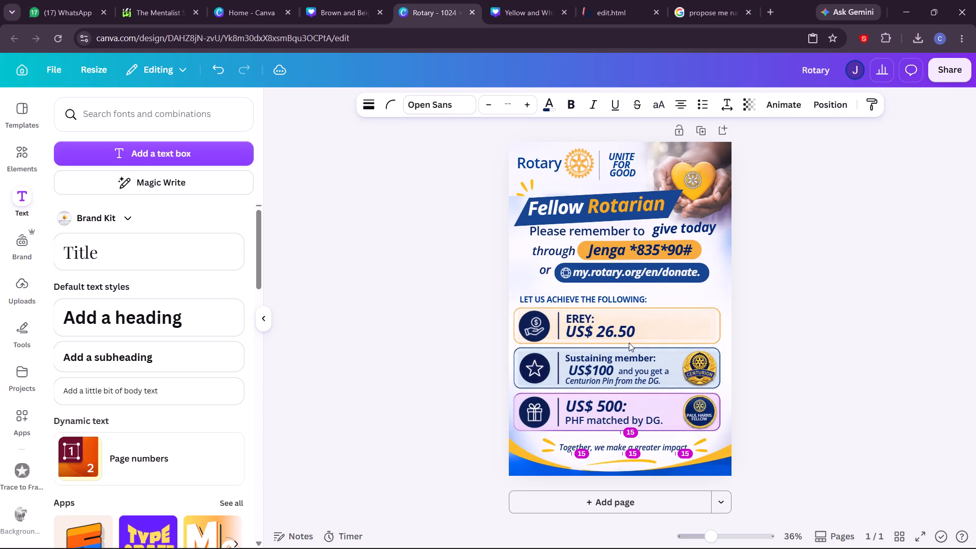
click(826, 283)
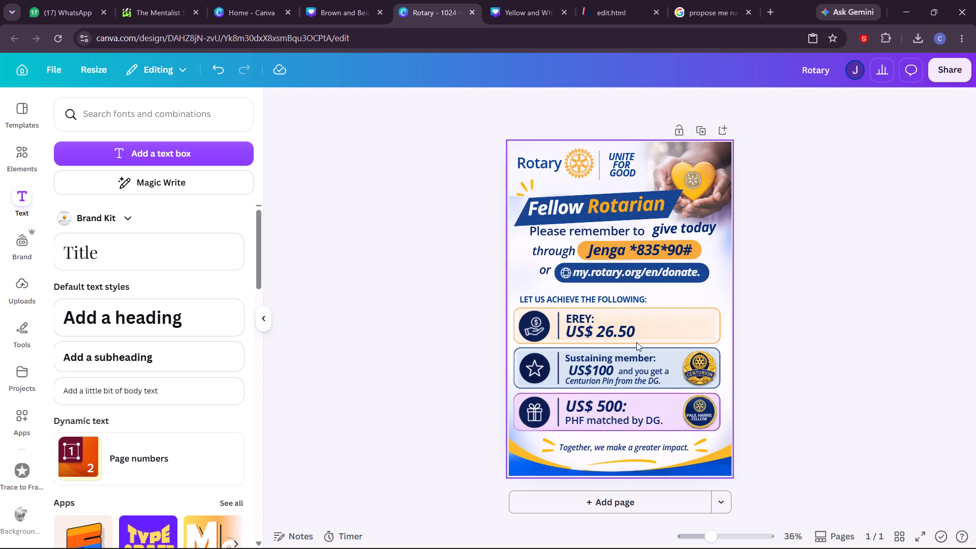
click(814, 272)
Select the website pill with its globe and URL, "or", "through", the Jenga pill with its text, and "give today" together.
shift+click(589, 273)
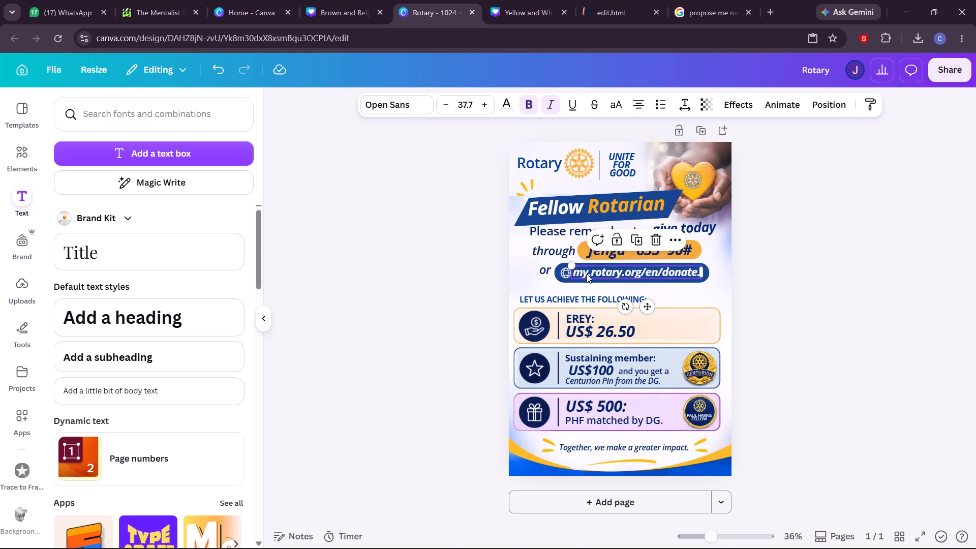
shift+click(562, 274)
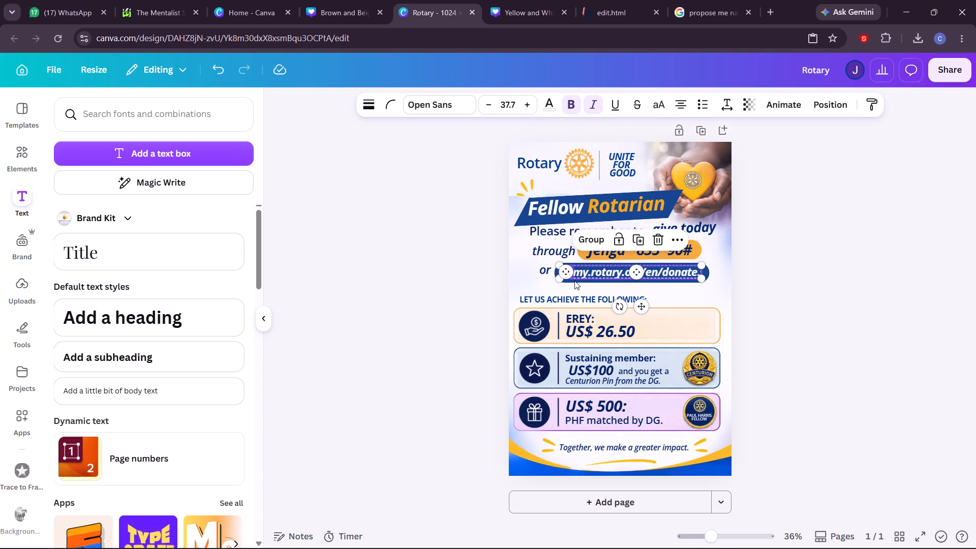
shift+click(574, 281)
shift+click(544, 273)
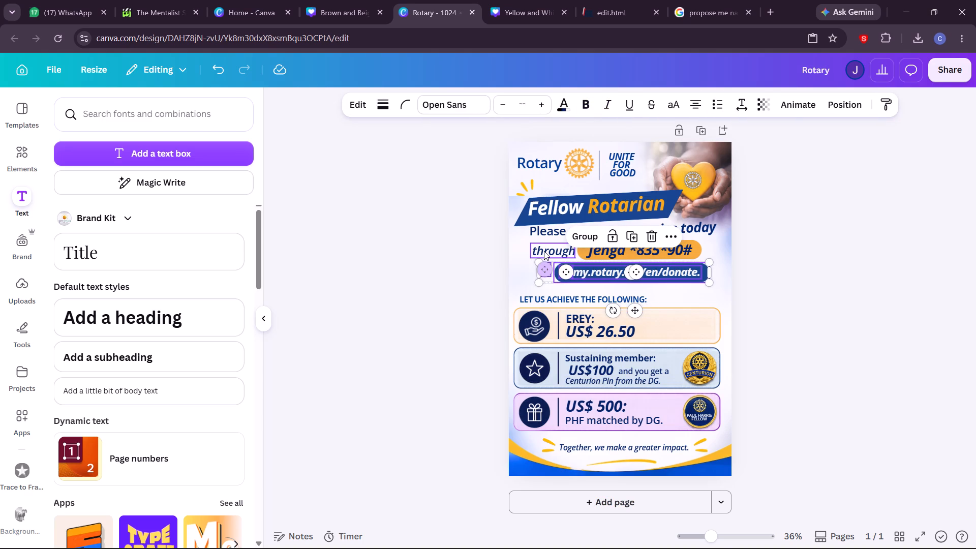
shift+click(544, 251)
shift+click(581, 247)
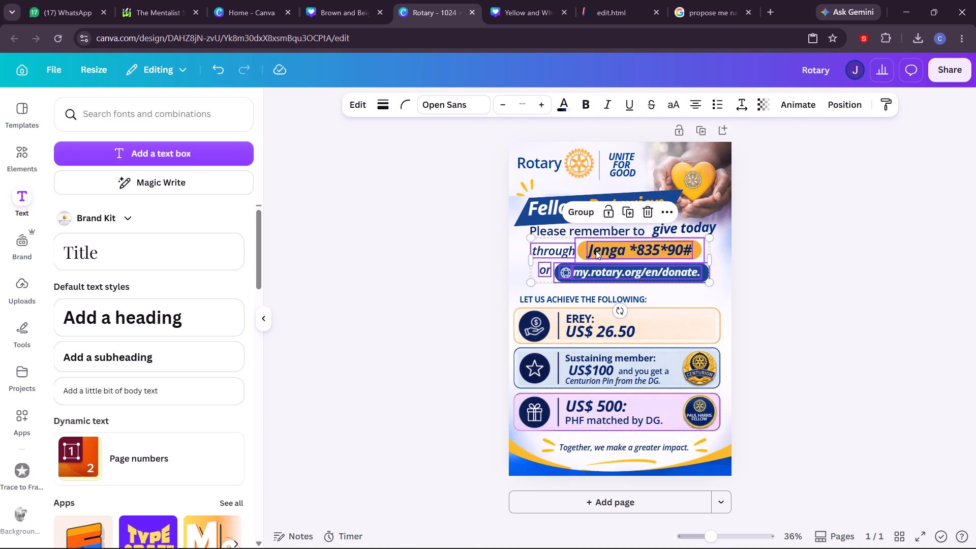
shift+click(596, 251)
shift+click(698, 229)
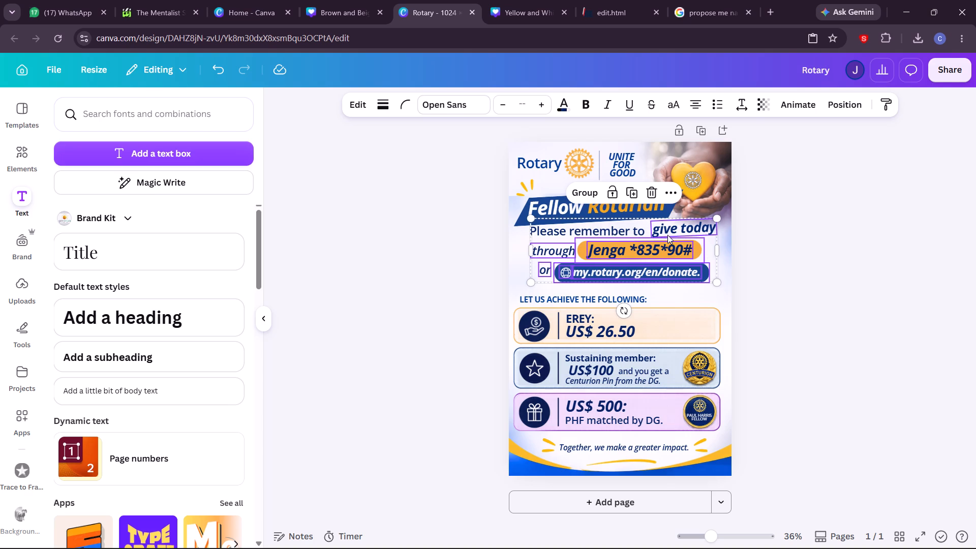
Add "Please remember to" to the selected donation text and pills, and group them all together.
shift+click(627, 233)
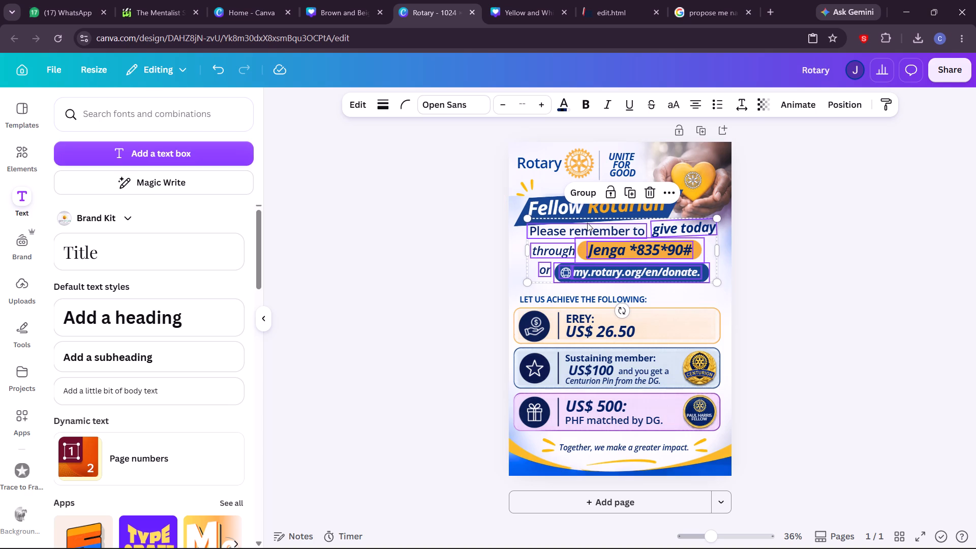
click(585, 189)
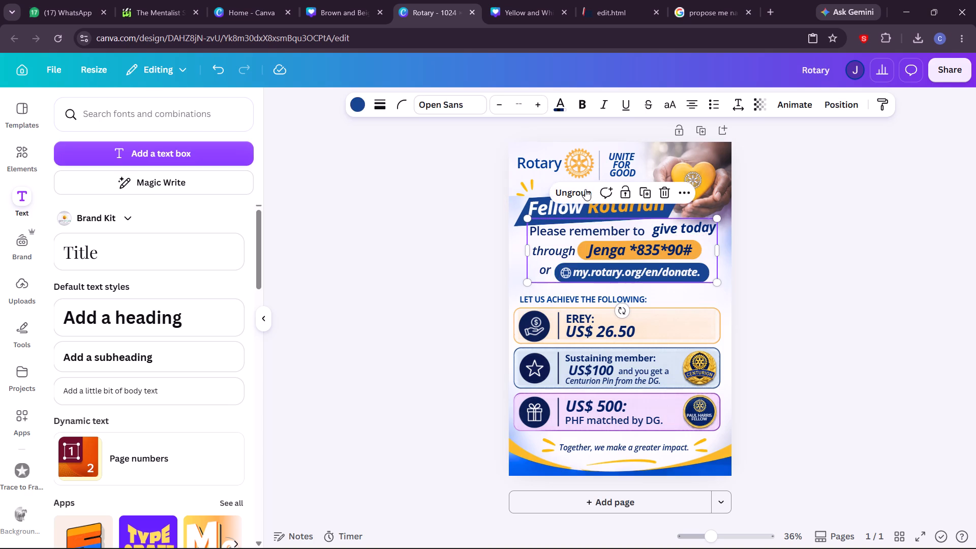
Move the grouped donation message slightly down from the "Fellow Rotarian" banner, fine-tune it 4 px down and 4 px right, and deselect it.
click(615, 243)
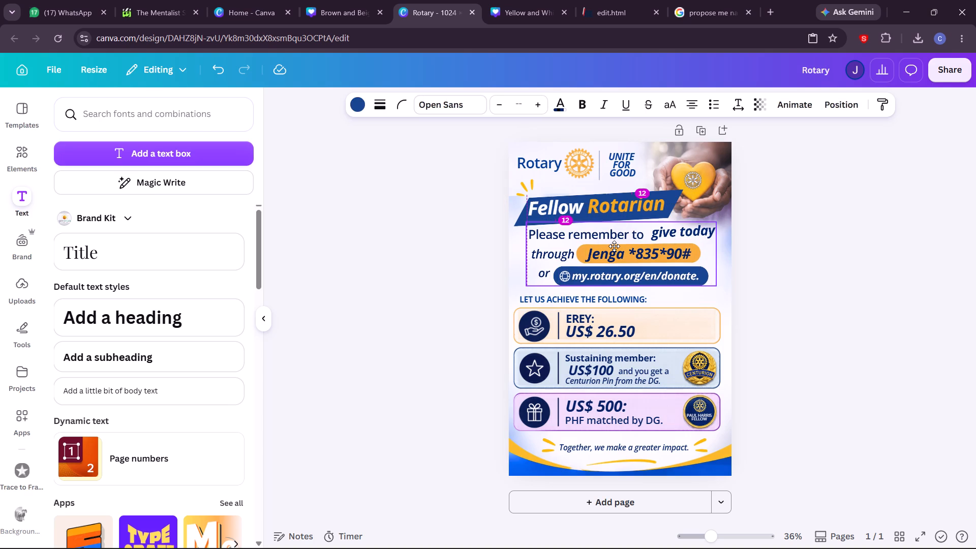
click(829, 237)
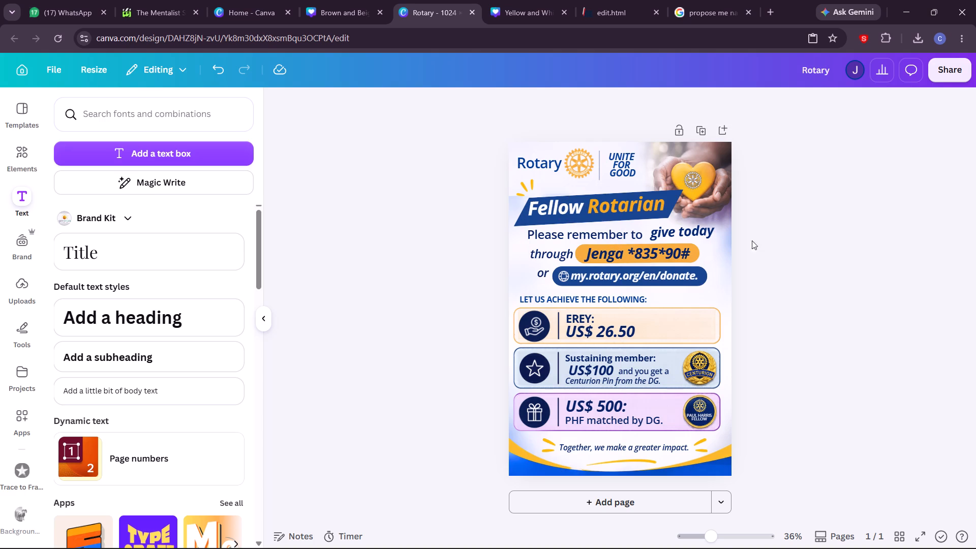
click(653, 241)
key(Down)
key(Down)
key(Right)
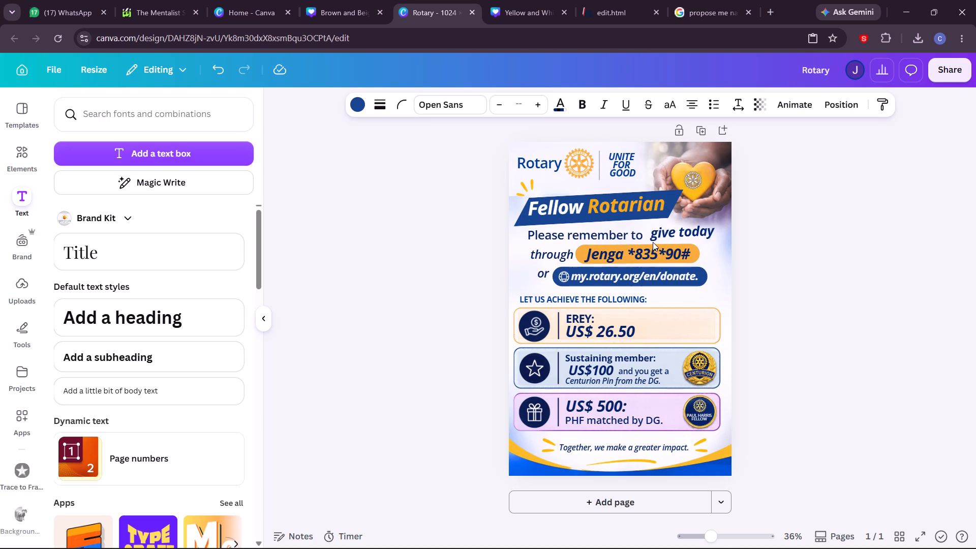
key(Right)
key(Down)
key(Down)
key(Right)
key(Right)
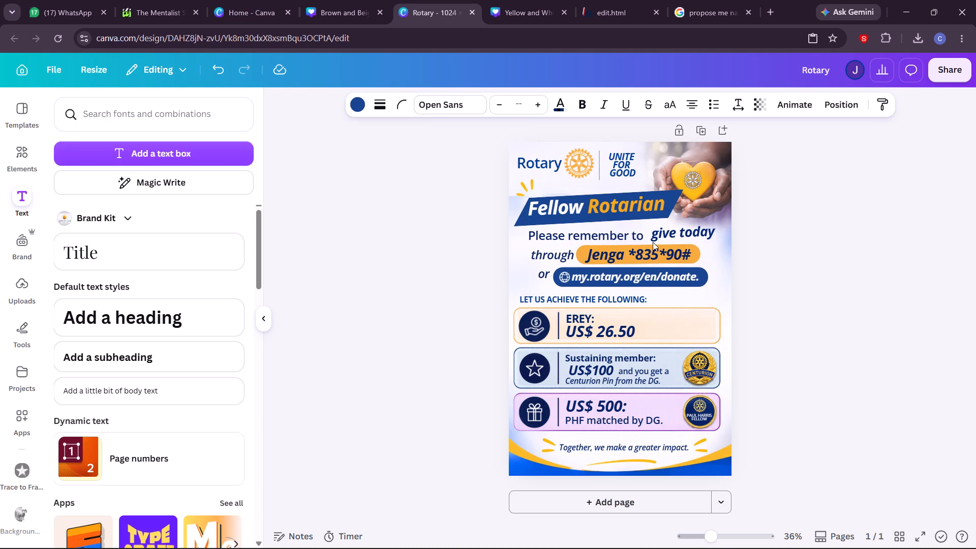